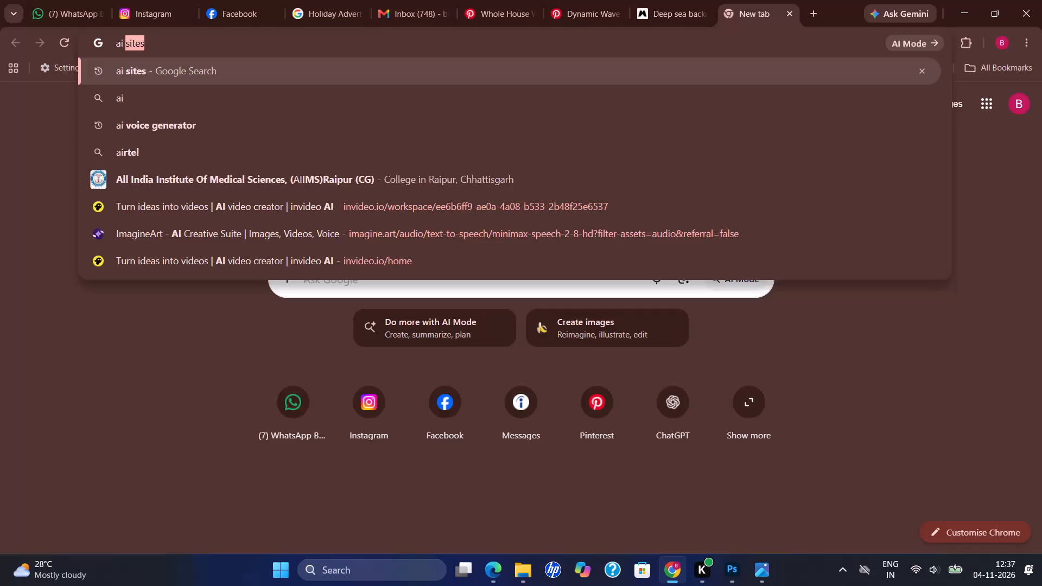
Search Google for "ai sites" and open the DeepAI website from the results.
{"action": "left_click", "coordinate": [571, 81]}
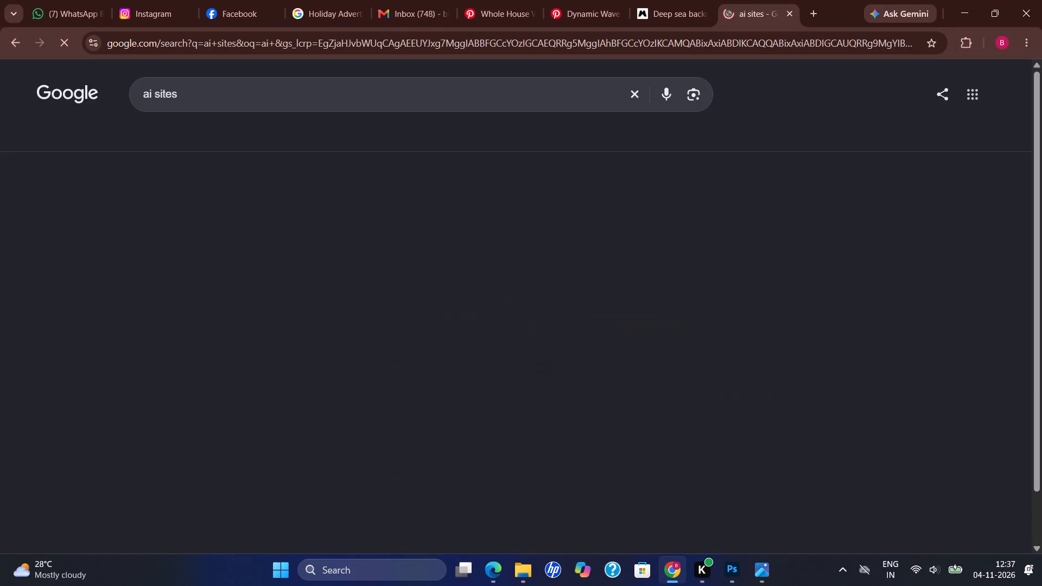
{"action": "scroll", "coordinate": [387, 285], "scroll_direction": "down", "scroll_amount": 1}
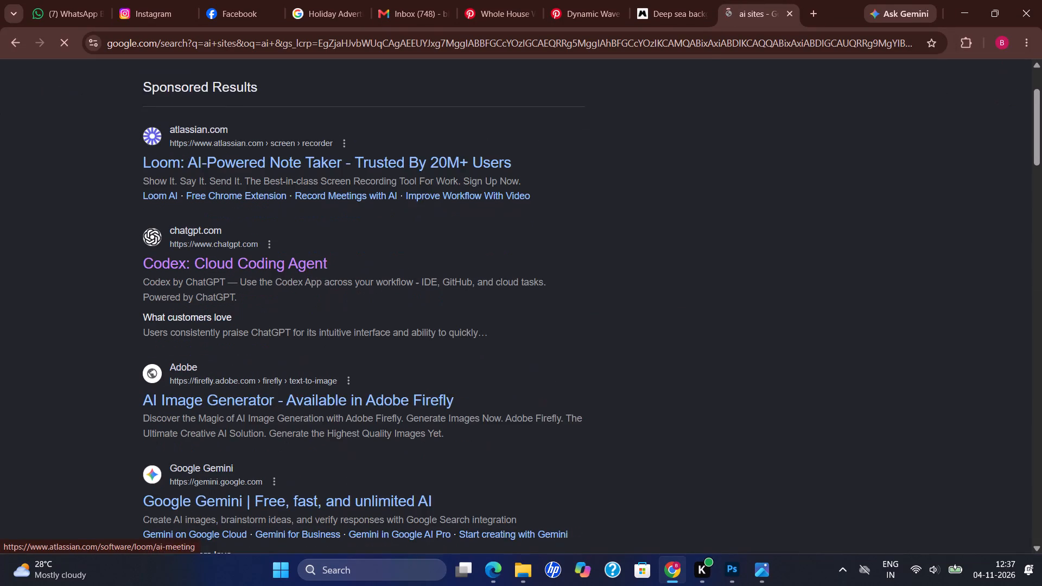
{"action": "scroll", "coordinate": [387, 285], "scroll_direction": "down", "scroll_amount": 2}
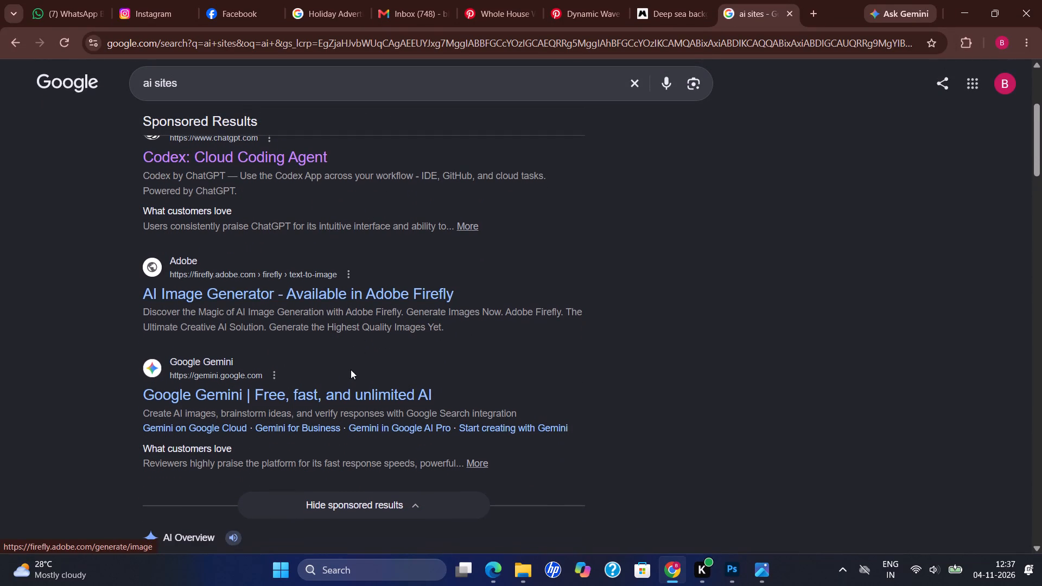
{"action": "scroll", "coordinate": [297, 327], "scroll_direction": "down", "scroll_amount": 1}
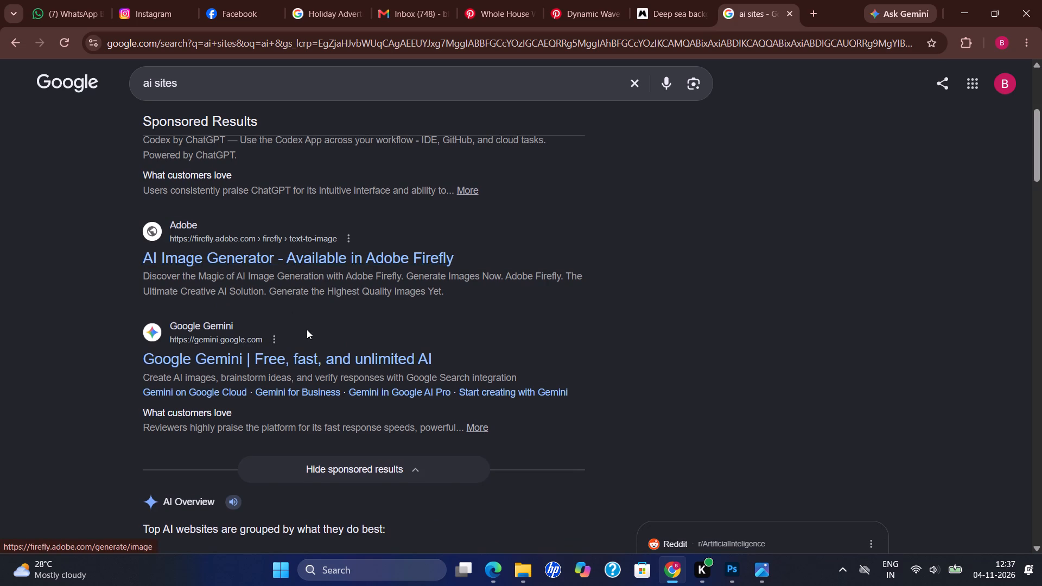
{"action": "scroll", "coordinate": [307, 329], "scroll_direction": "down", "scroll_amount": 7}
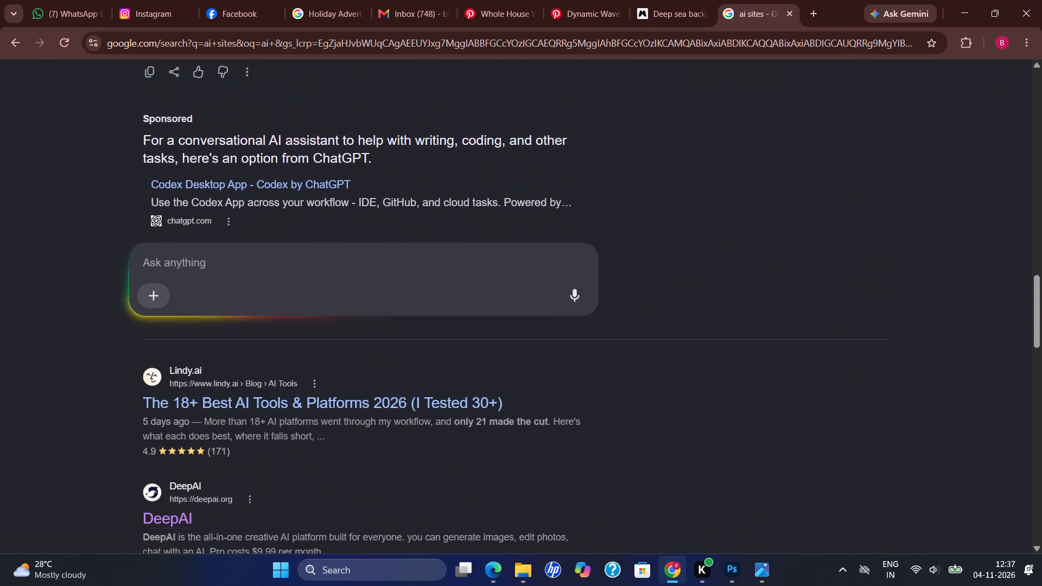
{"action": "scroll", "coordinate": [307, 329], "scroll_direction": "down", "scroll_amount": 2}
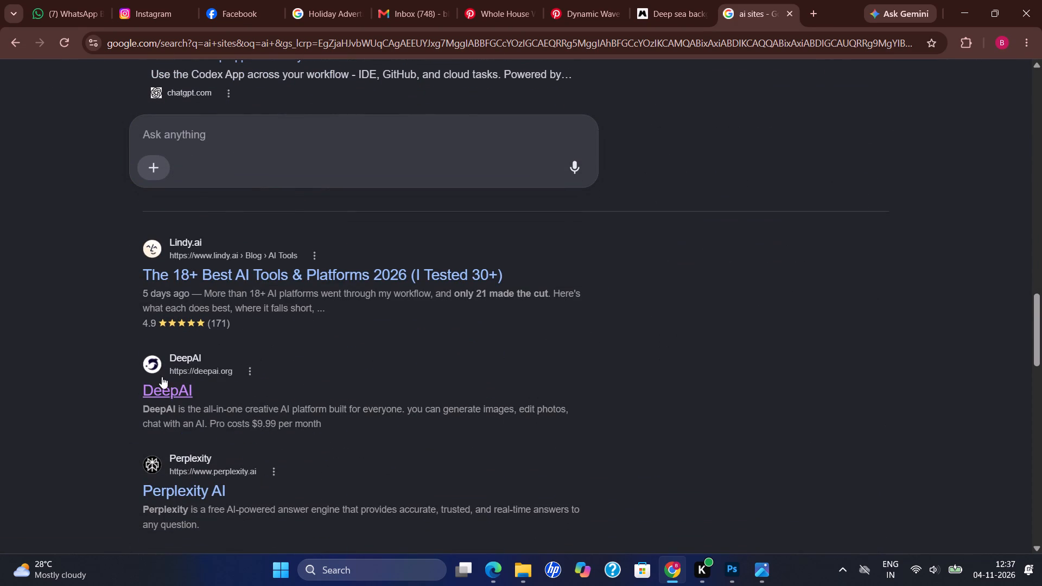
{"action": "double_click", "coordinate": [162, 389]}
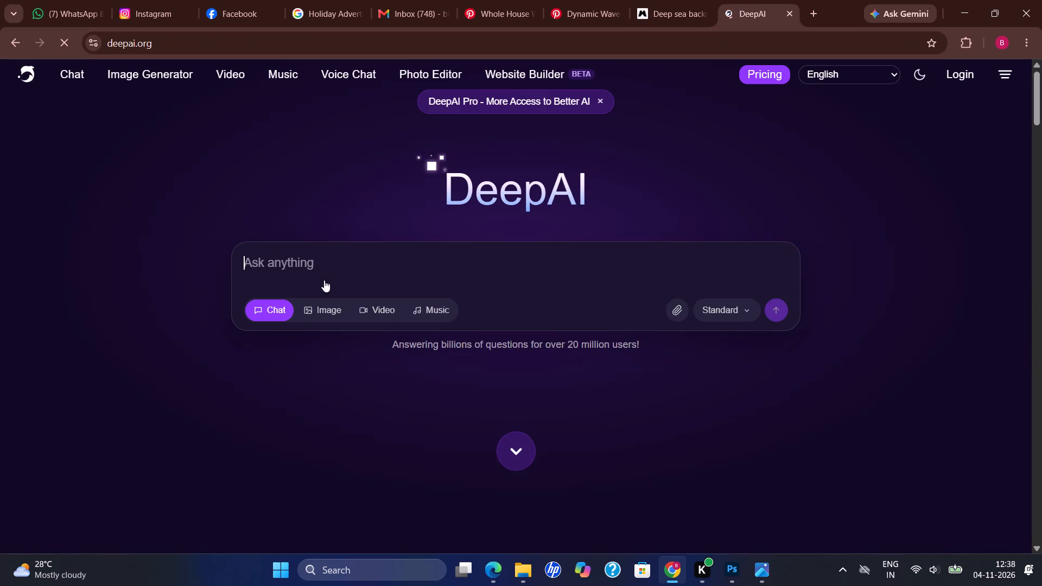
Insert the copied BLCHEM INDUSTRIES product animation prompt into DeepAI's prompt box.
{"action": "left_click", "coordinate": [327, 285]}
{"action": "key", "text": "ctrl+v"}
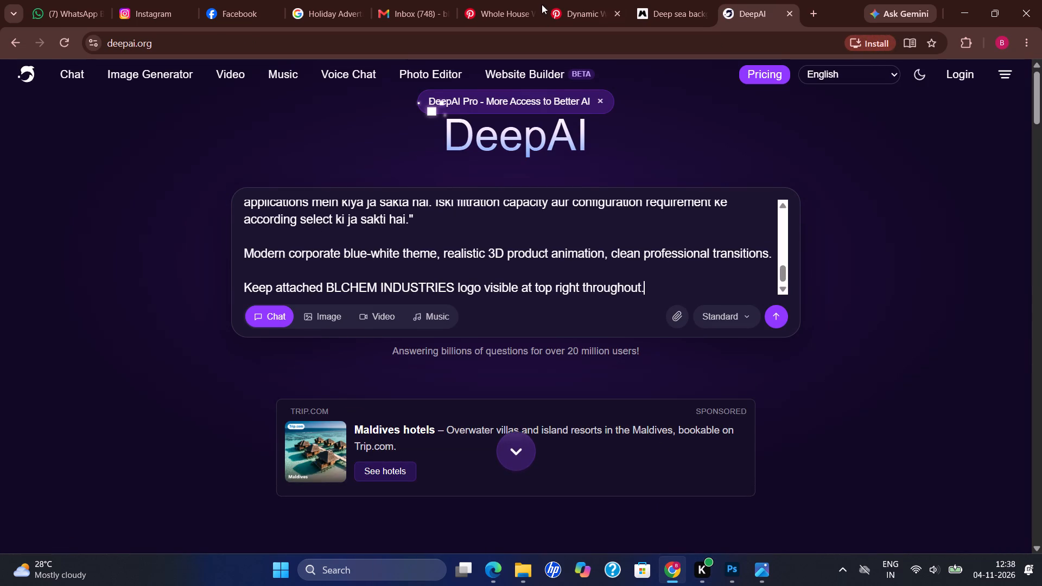
Switch to the water filter poster in Photoshop and move the "co - powererd by" text right, toward the end of BLCHEM INDUSTRIES.
{"action": "left_click", "coordinate": [729, 572]}
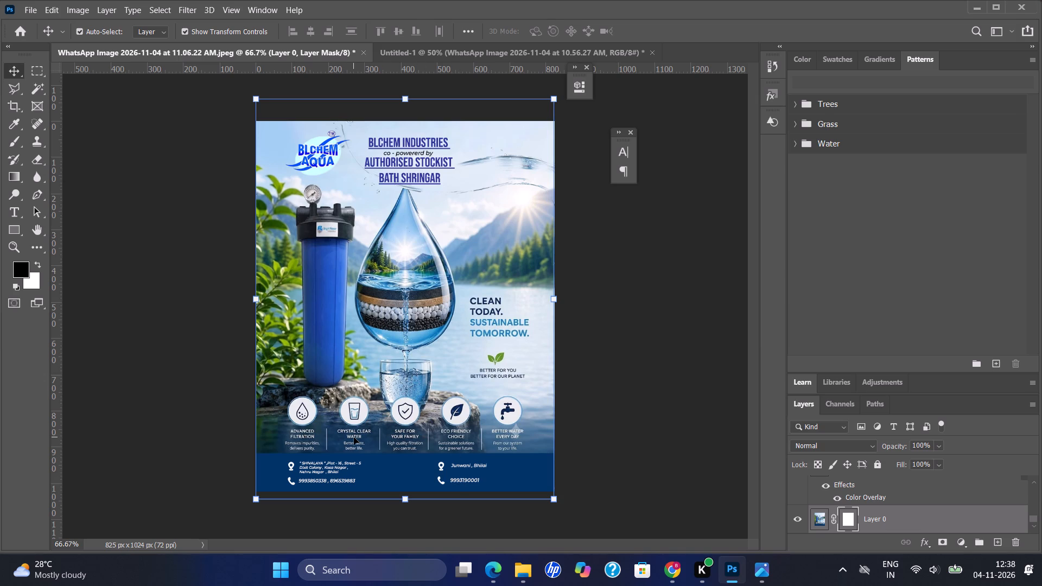
{"action": "key", "text": "ctrl+equal"}
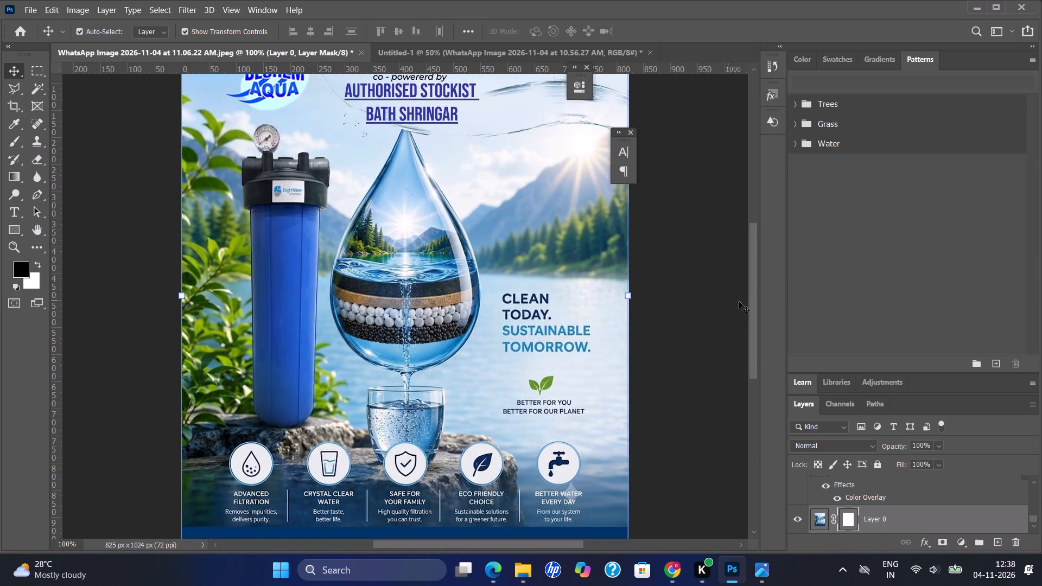
{"action": "left_click_drag", "start_coordinate": [747, 306], "coordinate": [737, 265]}
{"action": "left_click_drag", "start_coordinate": [752, 265], "coordinate": [749, 225]}
{"action": "left_click_drag", "start_coordinate": [410, 200], "coordinate": [465, 200]}
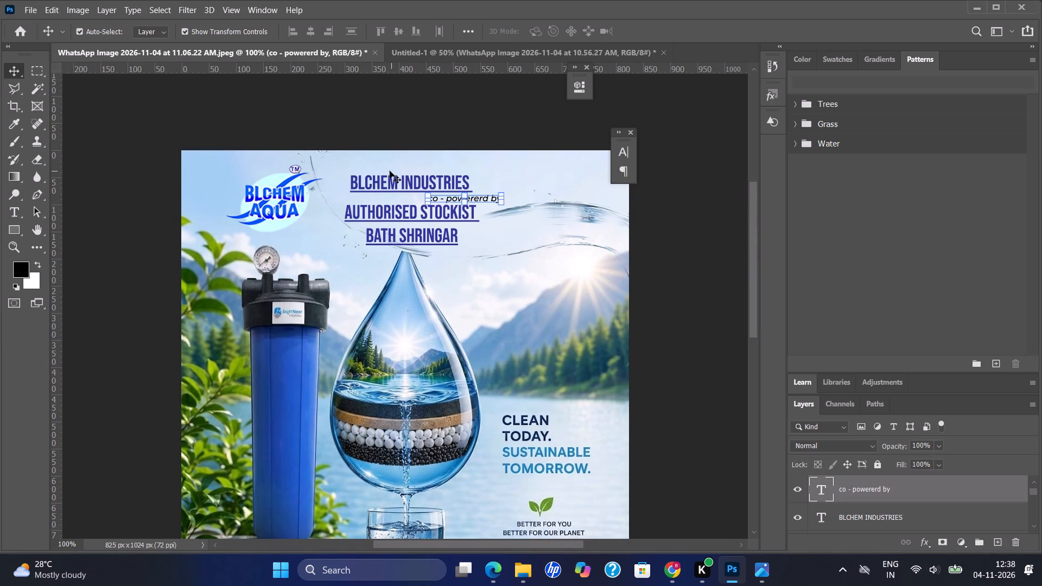
Shift the BLCHEM INDUSTRIES heading slightly right and down, above the AUTHORISED STOCKIST line.
{"action": "left_click", "coordinate": [399, 181]}
{"action": "left_click_drag", "start_coordinate": [407, 181], "coordinate": [401, 186]}
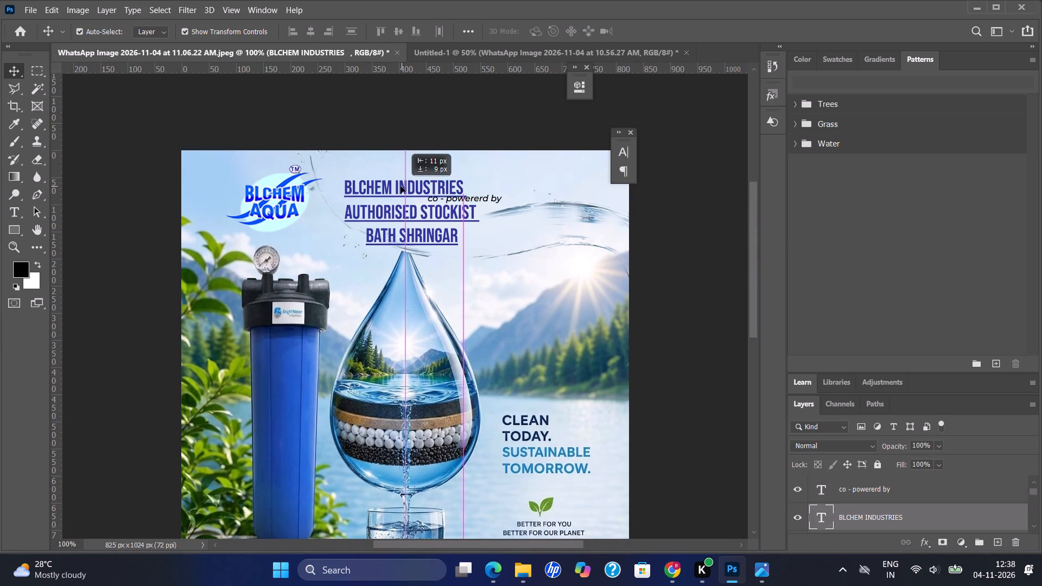
{"action": "left_click_drag", "start_coordinate": [401, 186], "coordinate": [414, 185]}
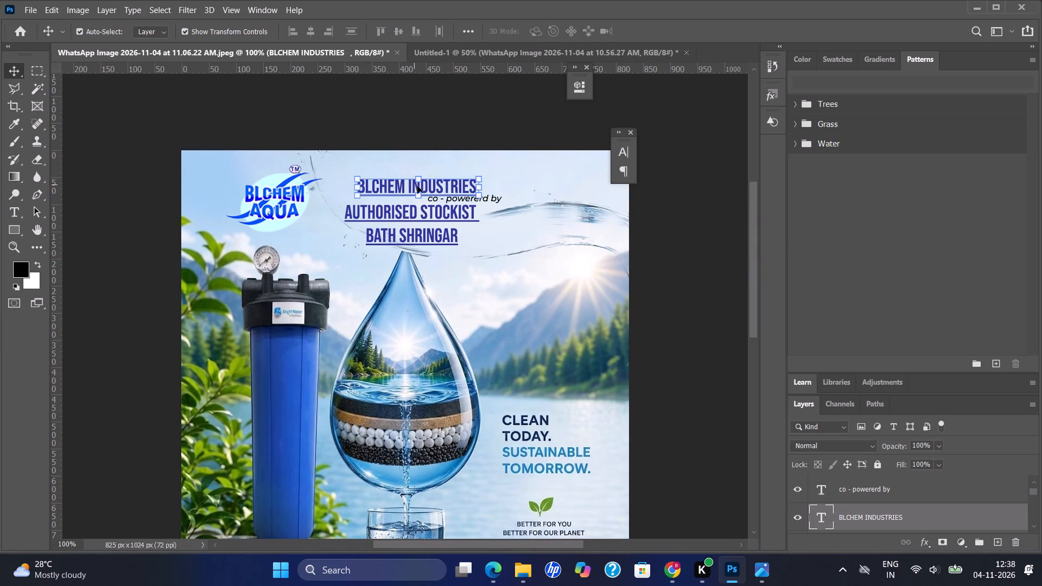
{"action": "key", "text": "Return"}
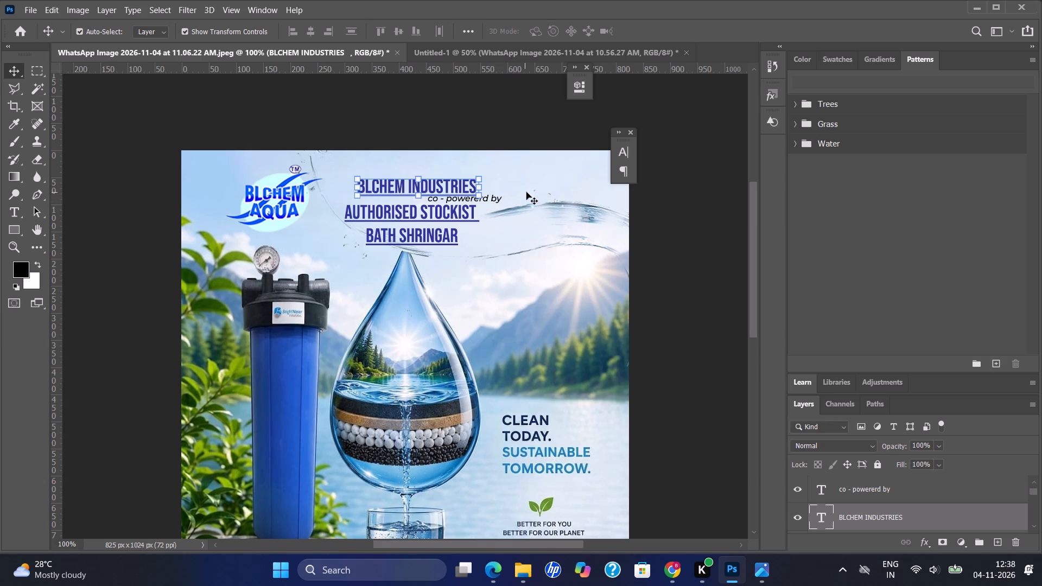
Nudge the "co - powererd by" text slightly lower, between BLCHEM INDUSTRIES and AUTHORISED STOCKIST.
{"action": "left_click", "coordinate": [526, 192]}
{"action": "left_click", "coordinate": [500, 200]}
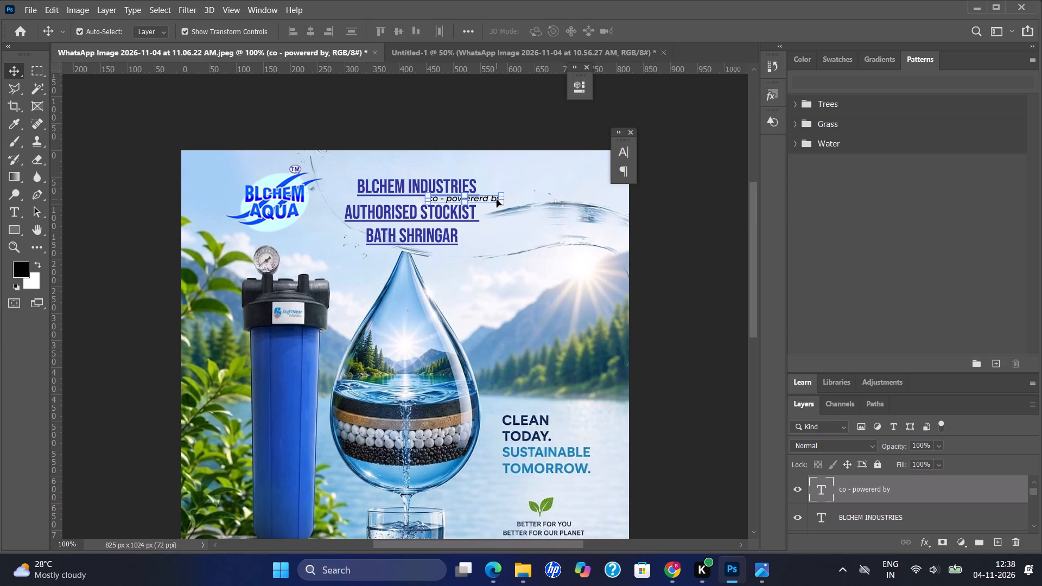
{"action": "left_click", "coordinate": [495, 200]}
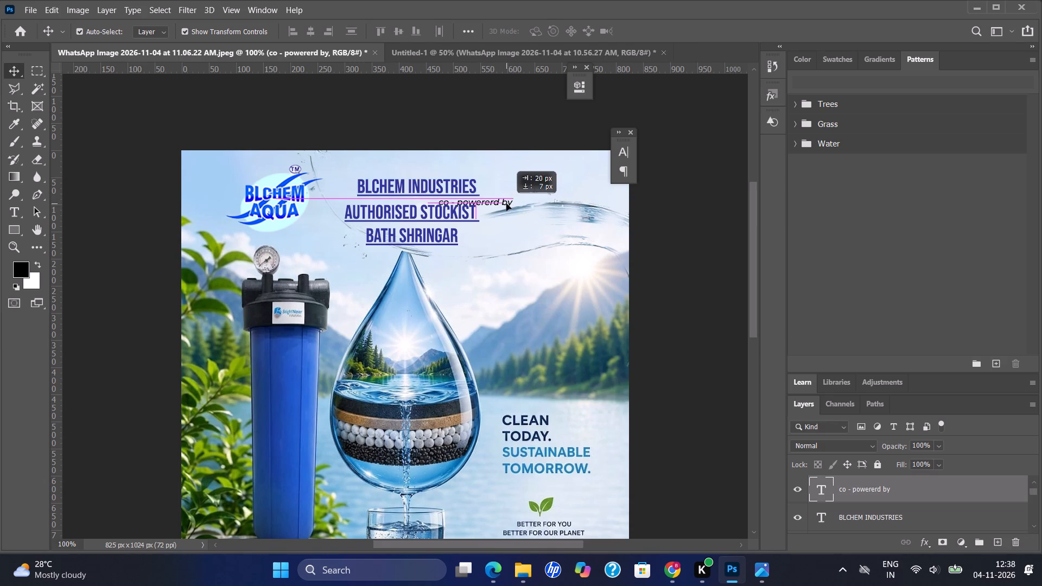
{"action": "left_click", "coordinate": [448, 216]}
{"action": "key", "text": "Return"}
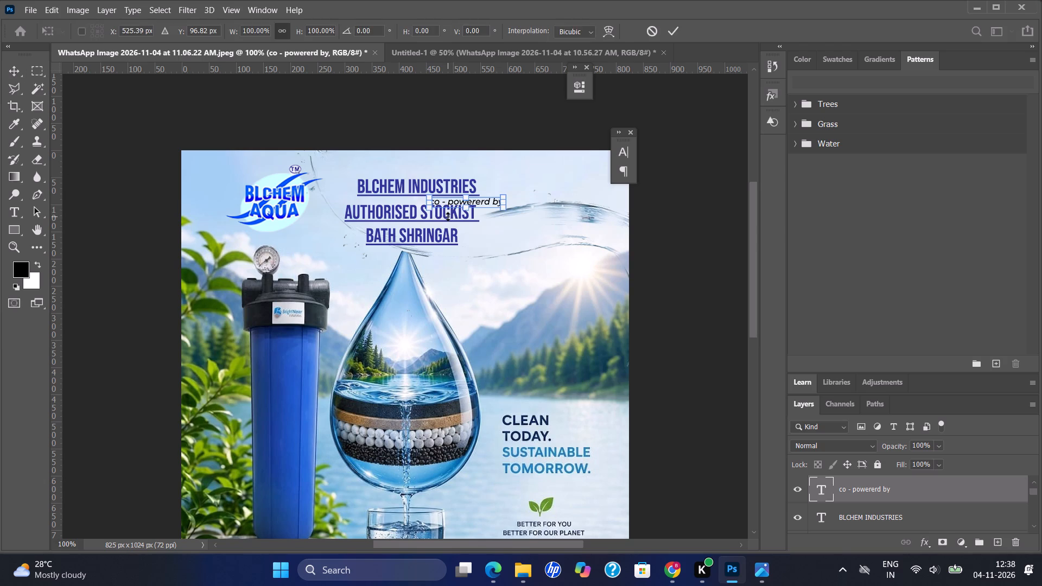
Left-align the AUTHORISED STOCKIST BATH SHRINGAR text and place it further right, starting just below the beginning of "co - powererd by".
{"action": "left_click_drag", "start_coordinate": [418, 230], "coordinate": [495, 234]}
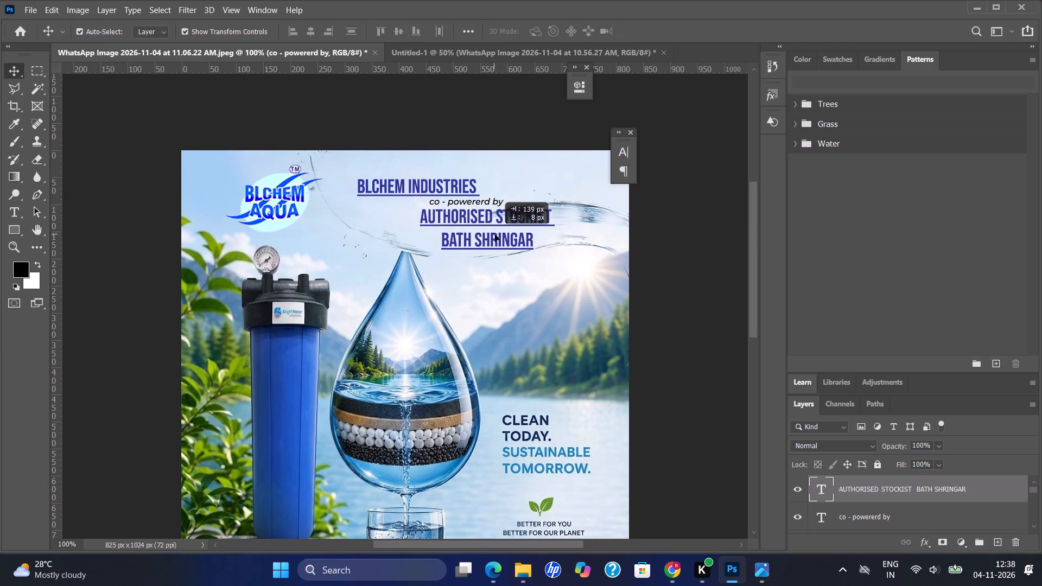
{"action": "left_click_drag", "start_coordinate": [495, 234], "coordinate": [501, 235]}
{"action": "triple_click", "coordinate": [501, 235]}
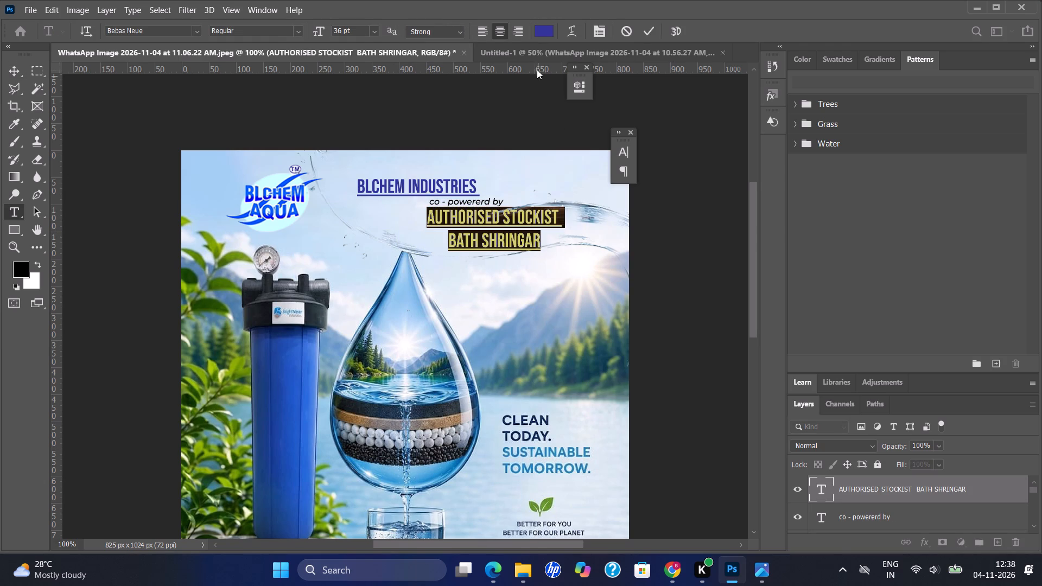
{"action": "left_click", "coordinate": [517, 28]}
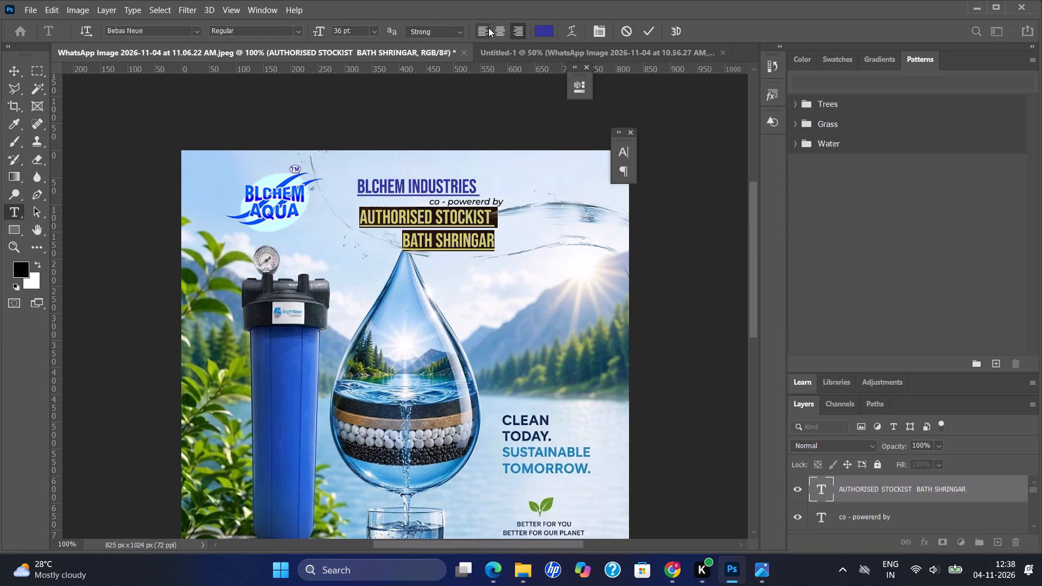
{"action": "left_click", "coordinate": [487, 31]}
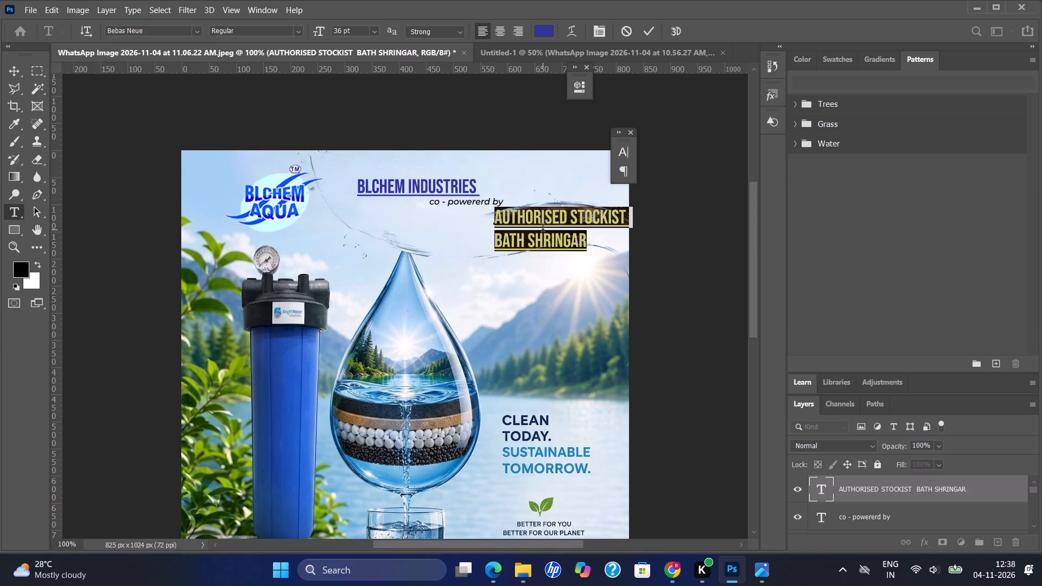
{"action": "left_click", "coordinate": [646, 36]}
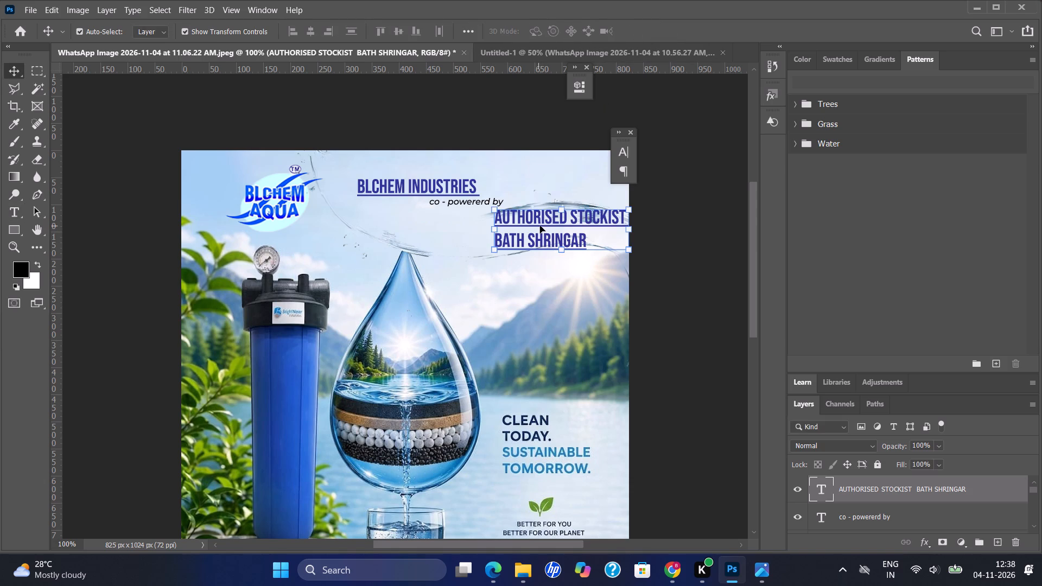
{"action": "left_click_drag", "start_coordinate": [540, 226], "coordinate": [483, 228]}
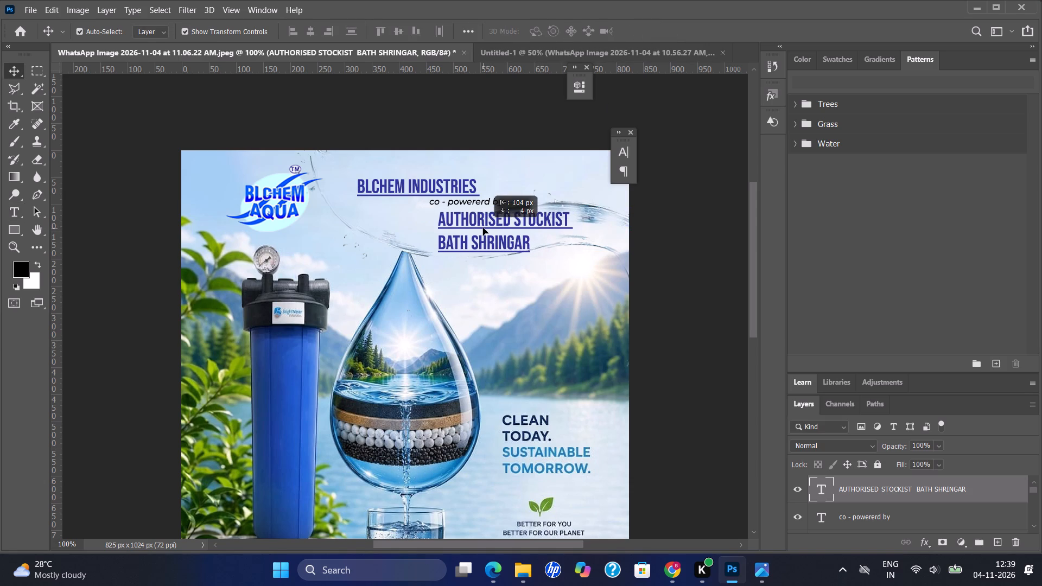
{"action": "left_click_drag", "start_coordinate": [483, 228], "coordinate": [471, 230]}
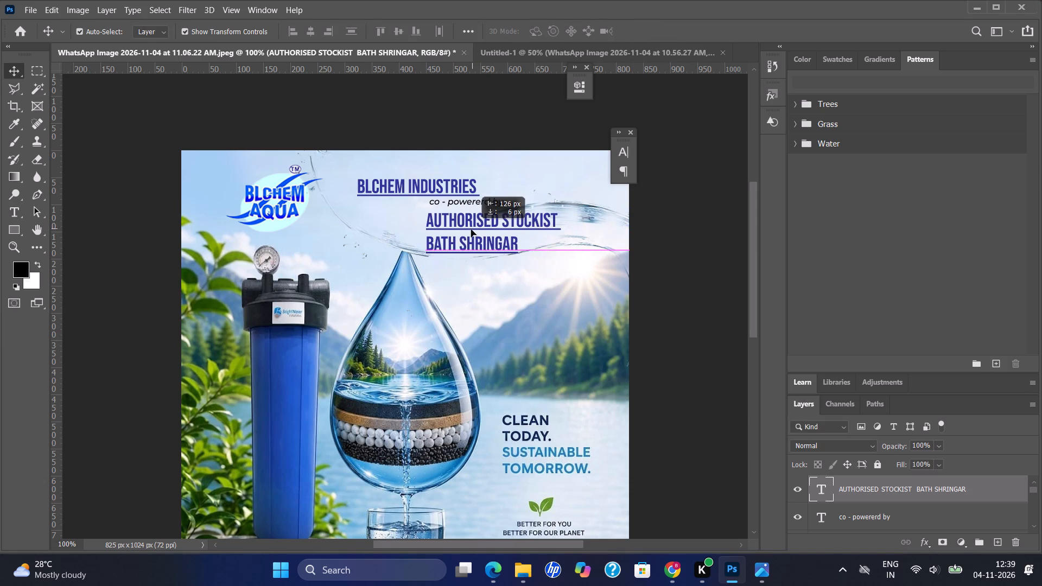
{"action": "left_click_drag", "start_coordinate": [471, 230], "coordinate": [470, 232]}
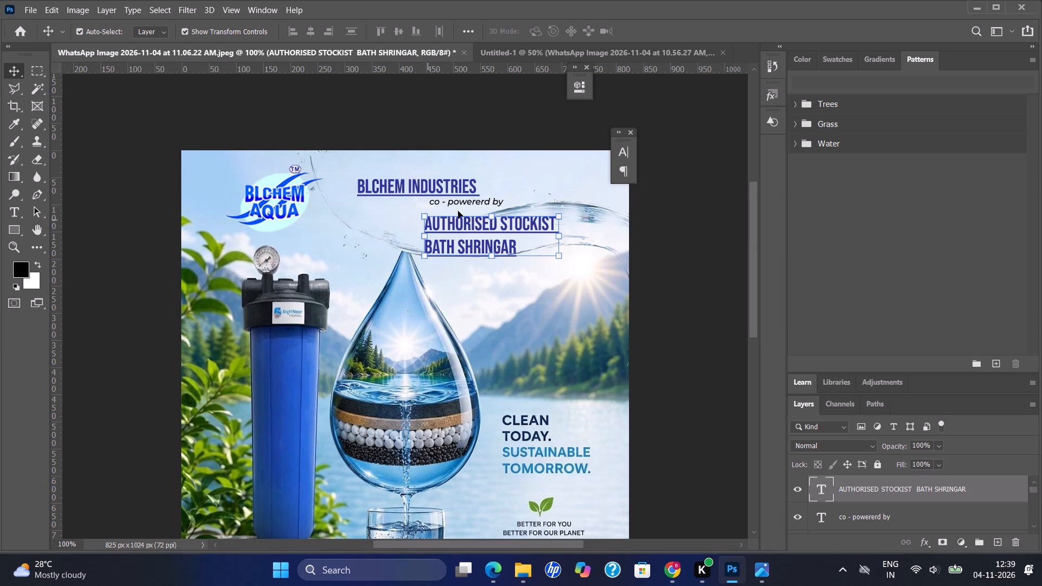
Move the "co - powererd by" text slightly left and down, just above the AUTHORISED STOCKIST line.
{"action": "left_click", "coordinate": [555, 186]}
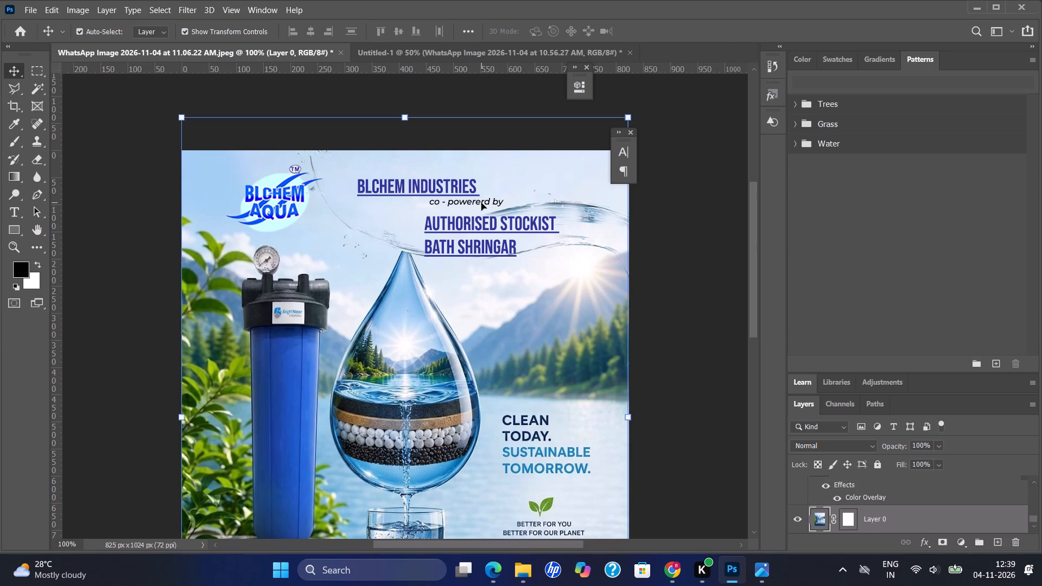
{"action": "left_click", "coordinate": [481, 203]}
{"action": "left_click_drag", "start_coordinate": [484, 199], "coordinate": [469, 207]}
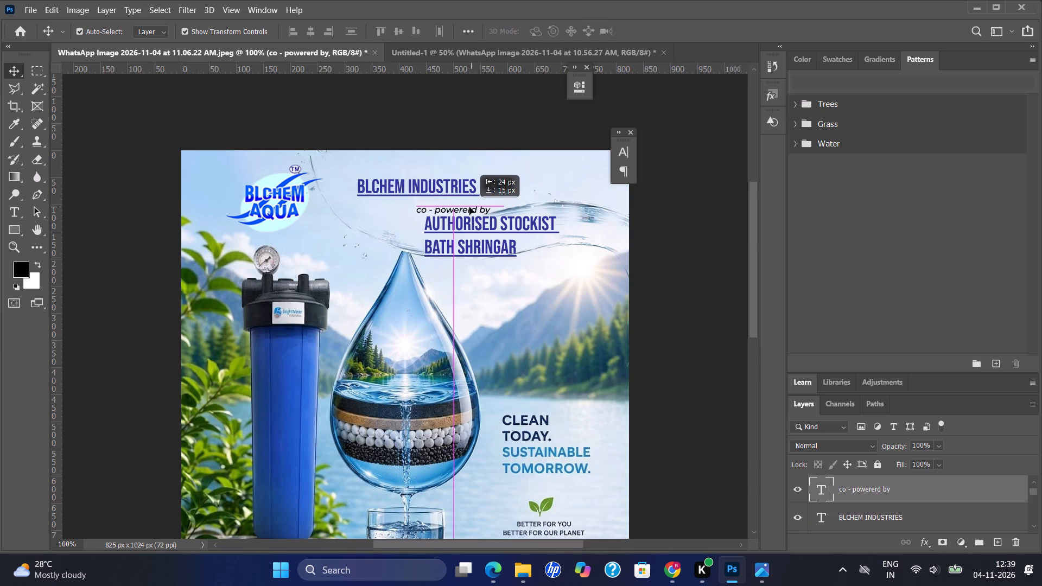
{"action": "left_click_drag", "start_coordinate": [469, 207], "coordinate": [467, 207]}
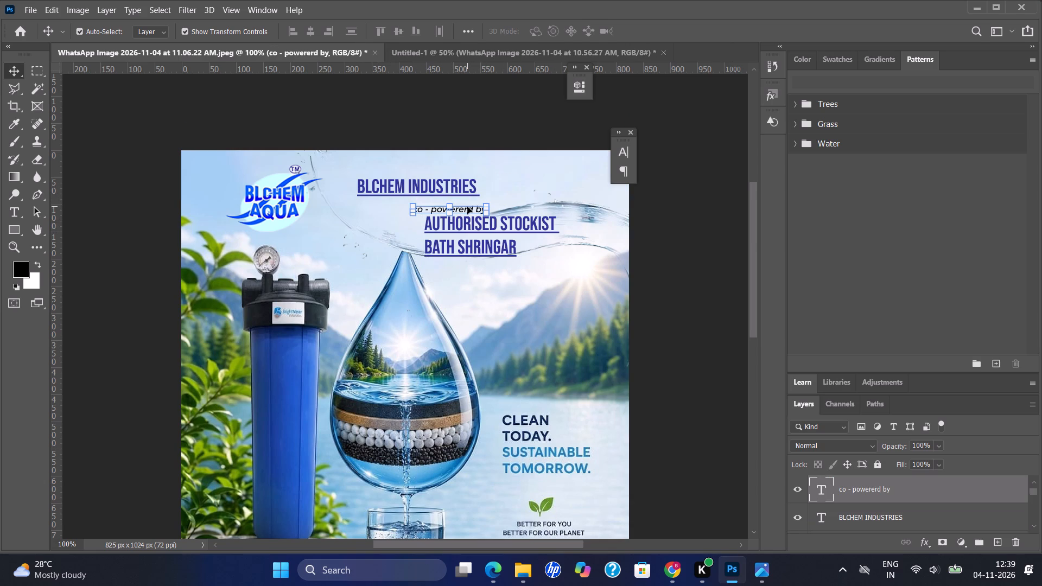
Move the BLCHEM INDUSTRIES heading slightly right and down so its end lines up above the end of "co - powererd by".
{"action": "left_click", "coordinate": [466, 186]}
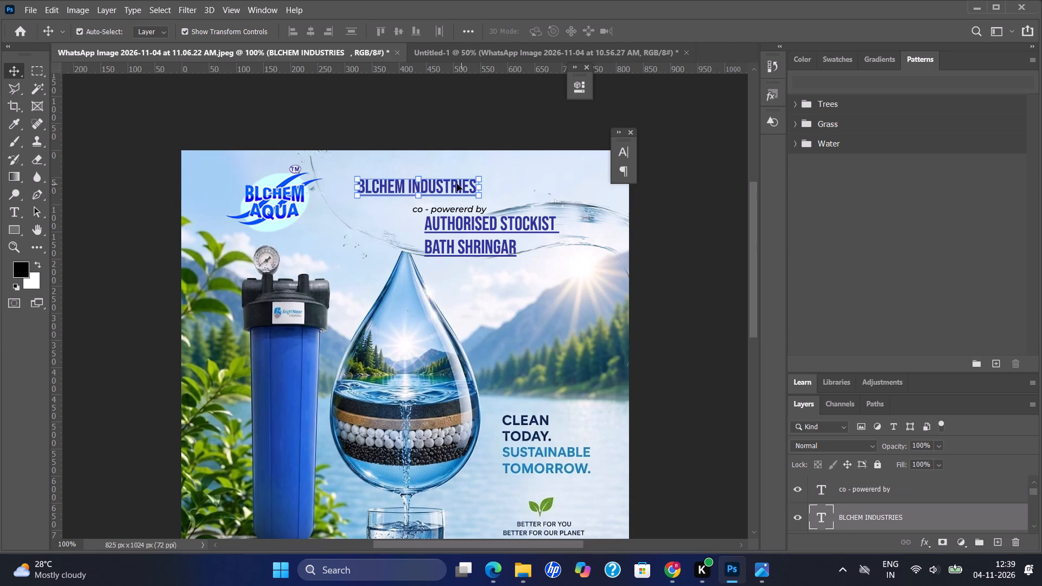
{"action": "left_click_drag", "start_coordinate": [457, 184], "coordinate": [461, 190]}
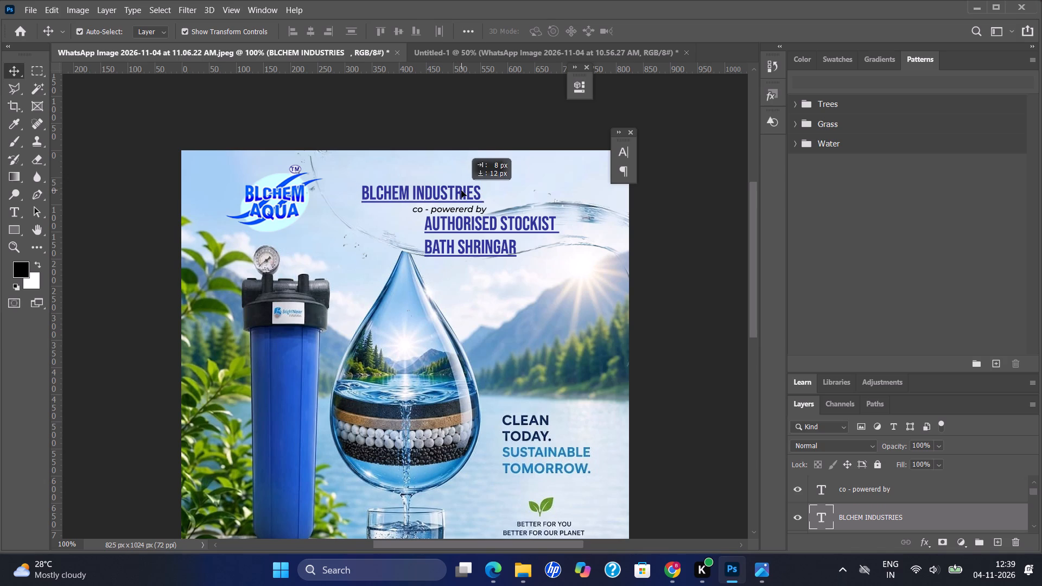
{"action": "left_click_drag", "start_coordinate": [461, 190], "coordinate": [462, 190]}
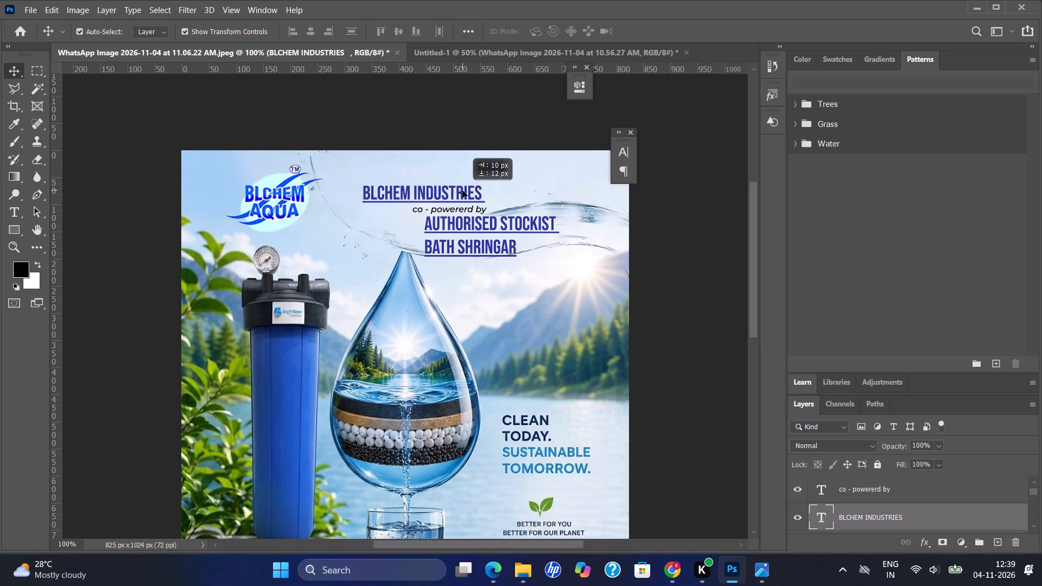
{"action": "left_click_drag", "start_coordinate": [462, 190], "coordinate": [467, 190]}
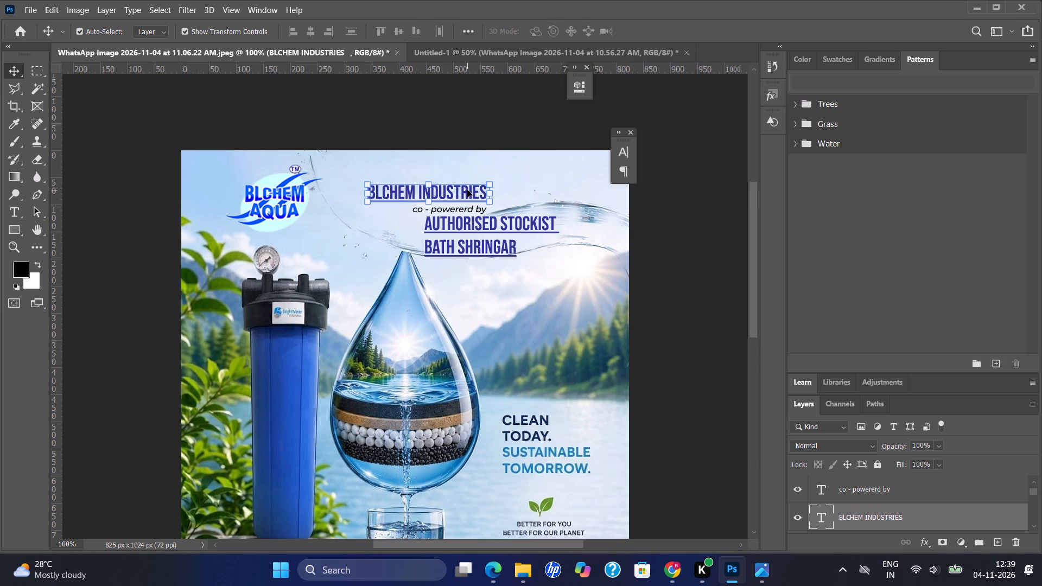
{"action": "left_click", "coordinate": [466, 212]}
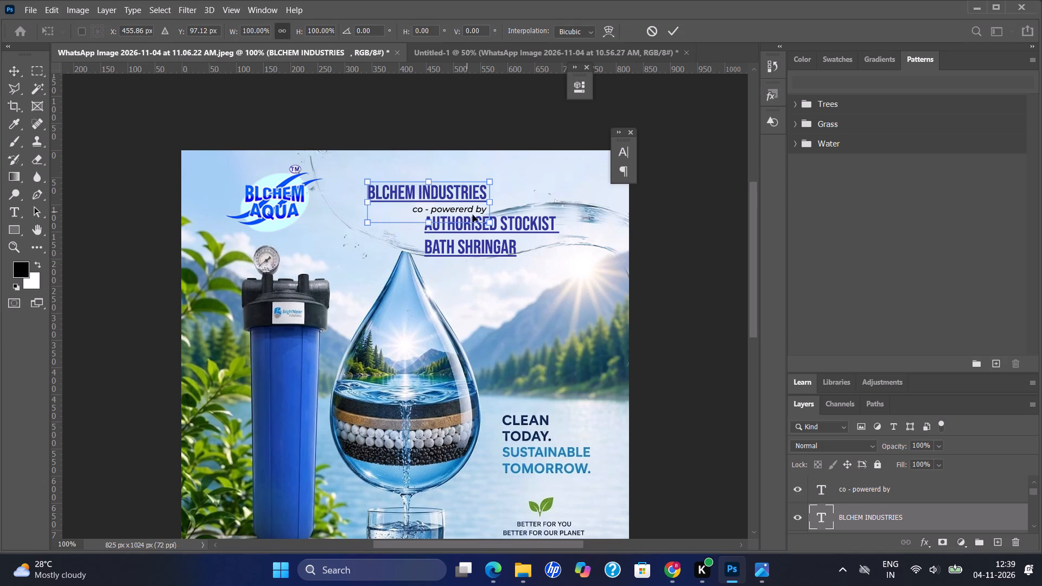
{"action": "left_click", "coordinate": [547, 295]}
{"action": "scroll", "coordinate": [620, 113], "scroll_direction": "down", "scroll_amount": 1}
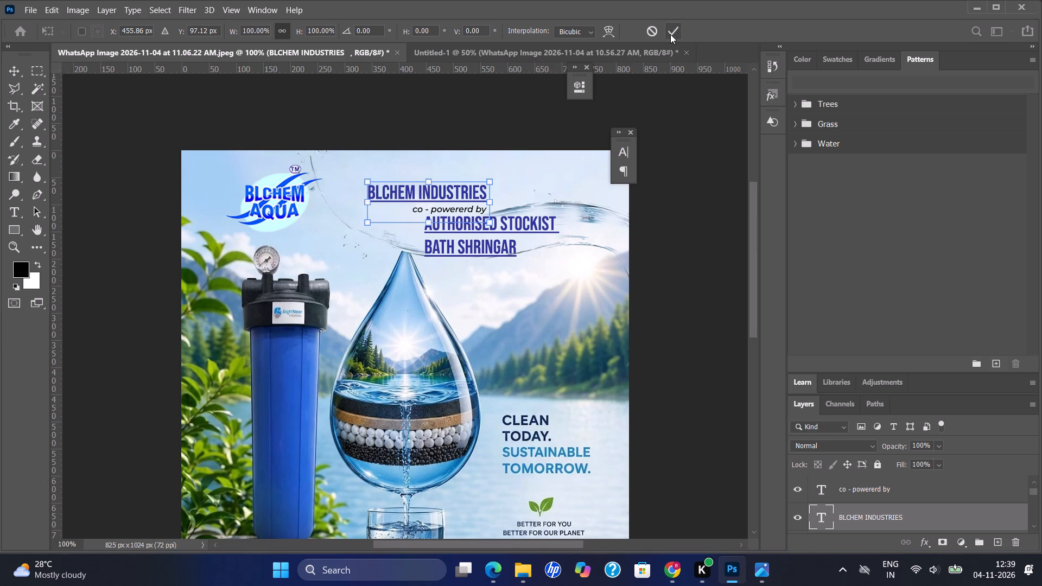
{"action": "left_click", "coordinate": [670, 34]}
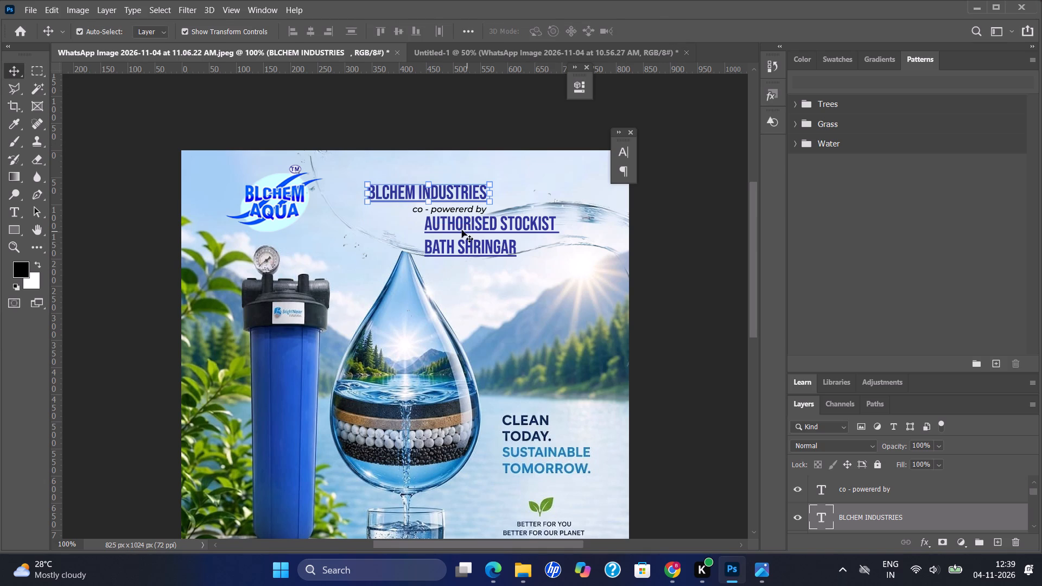
Move the "co - powererd by" text about 33 px left and 2 px down, beneath the BLCHEM INDUSTRIES heading.
{"action": "left_click", "coordinate": [568, 263]}
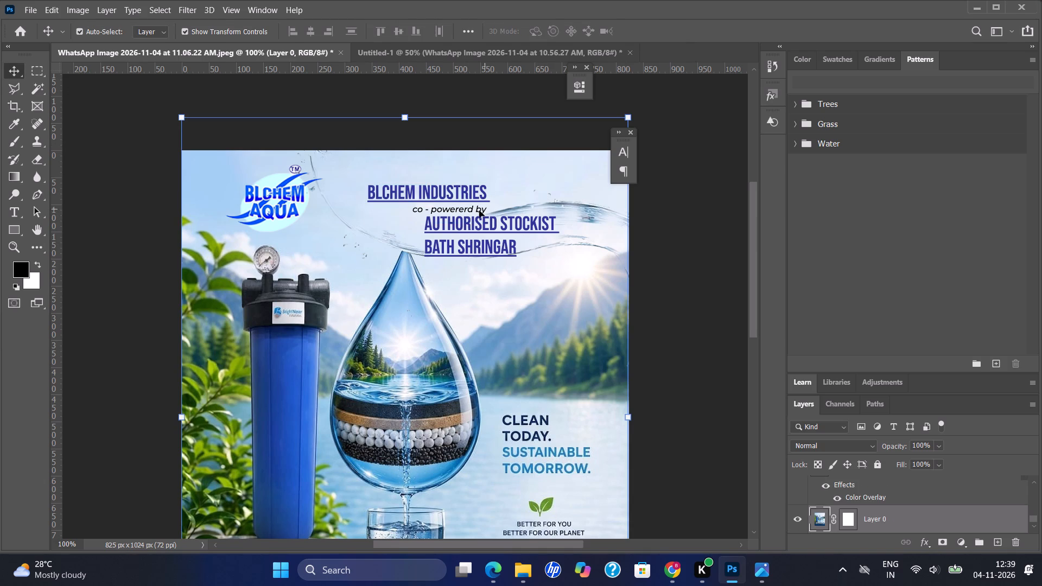
{"action": "left_click", "coordinate": [478, 211]}
{"action": "left_click_drag", "start_coordinate": [473, 211], "coordinate": [457, 209]}
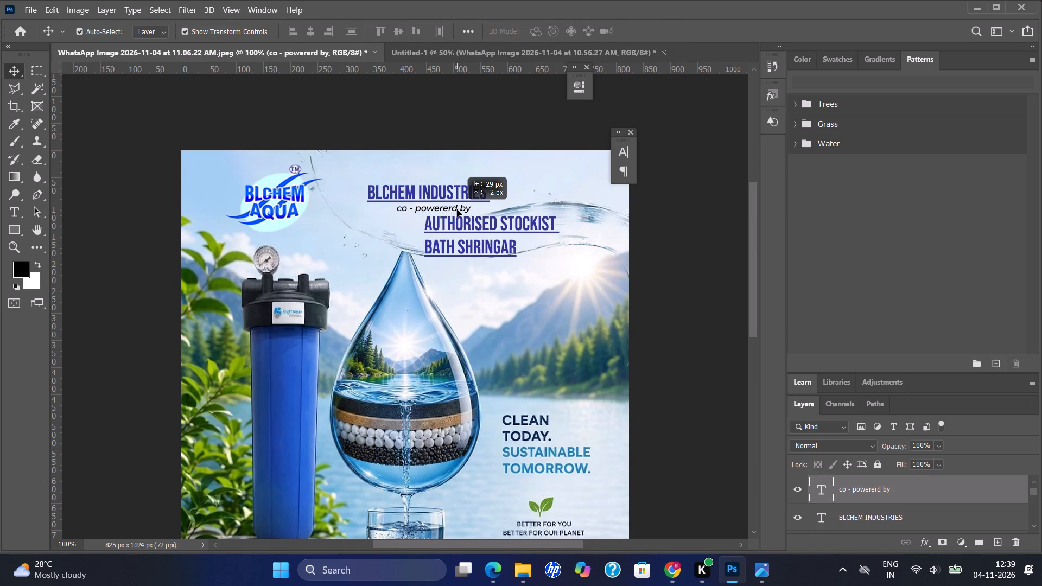
{"action": "left_click_drag", "start_coordinate": [457, 209], "coordinate": [455, 212]}
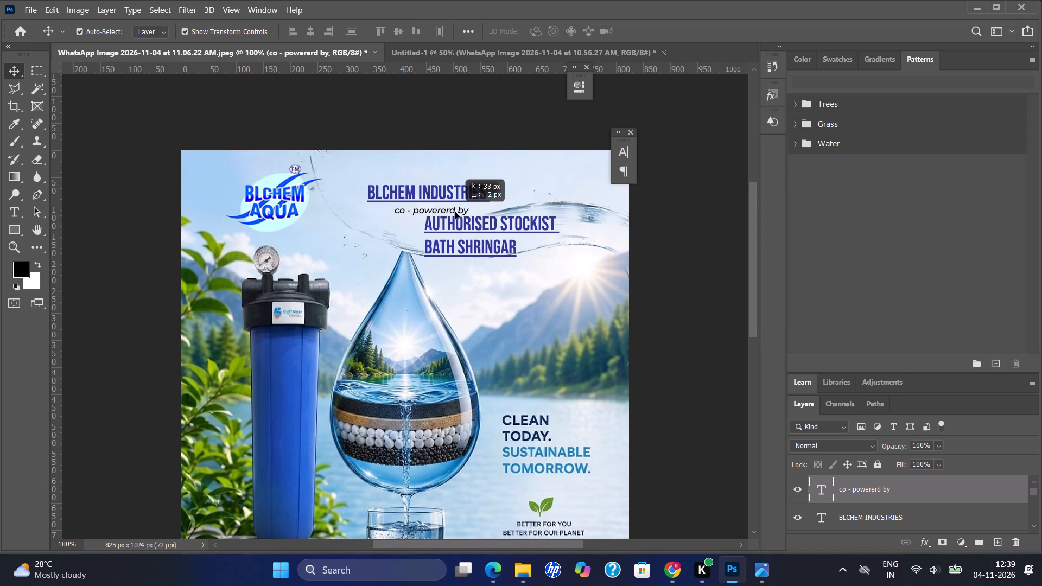
{"action": "left_click_drag", "start_coordinate": [455, 212], "coordinate": [454, 212]}
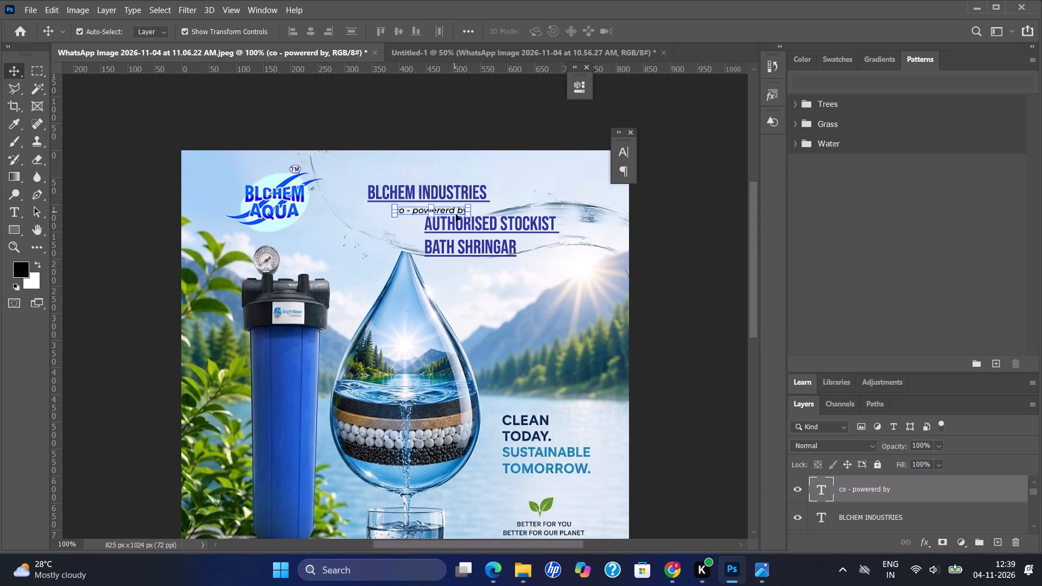
Nudge the AUTHORISED STOCKIST BATH SHRINGAR text 12 px down and 1 px right, widening the gap below "co - powererd by".
{"action": "left_click", "coordinate": [480, 234]}
{"action": "key", "text": "Down"}
{"action": "key", "text": "Down"}
{"action": "key", "text": "Down"}
{"action": "key", "text": "Down"}
{"action": "key", "text": "Down"}
{"action": "key", "text": "Down"}
{"action": "key", "text": "Down"}
{"action": "key", "text": "Down"}
{"action": "key", "text": "Down"}
{"action": "key", "text": "Down"}
{"action": "key", "text": "Down"}
{"action": "key", "text": "Down"}
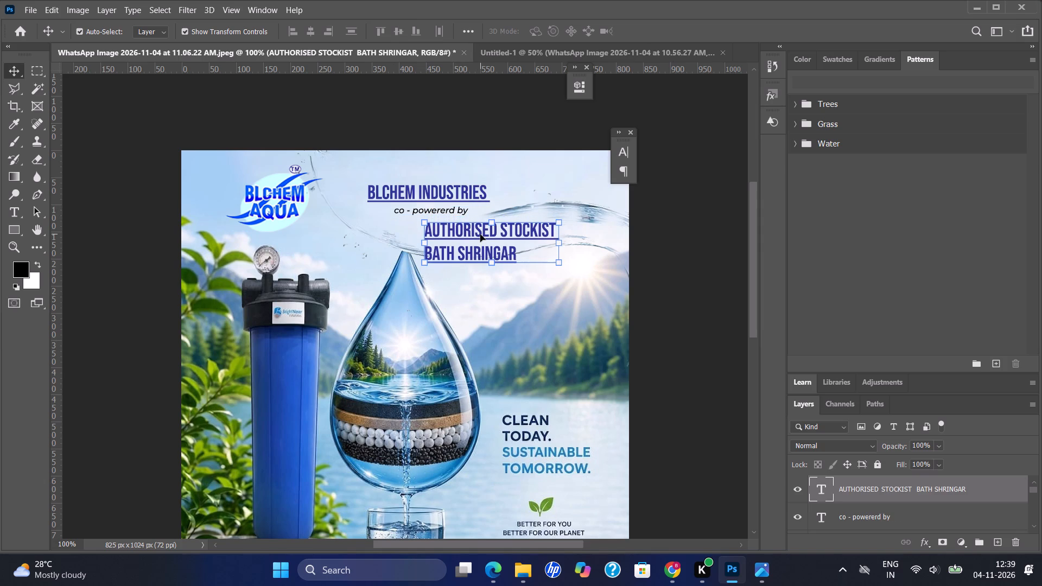
{"action": "key", "text": "Right"}
{"action": "key", "text": "0"}
Paint black on Layer 3's mask with the 88 px brush to hide the water splash around the tip of the drop.
{"action": "left_click", "coordinate": [588, 218]}
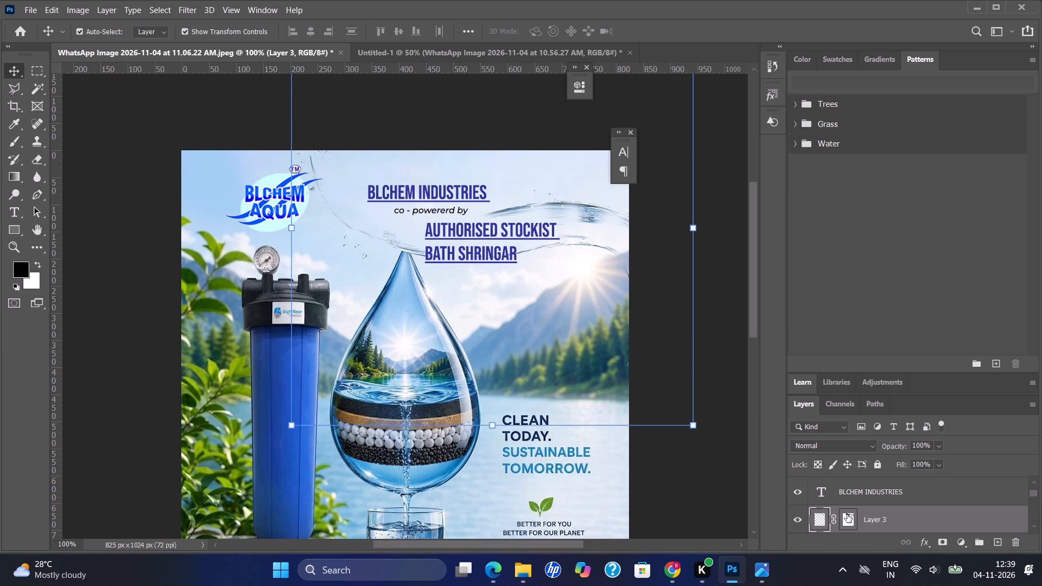
{"action": "left_click", "coordinate": [847, 514]}
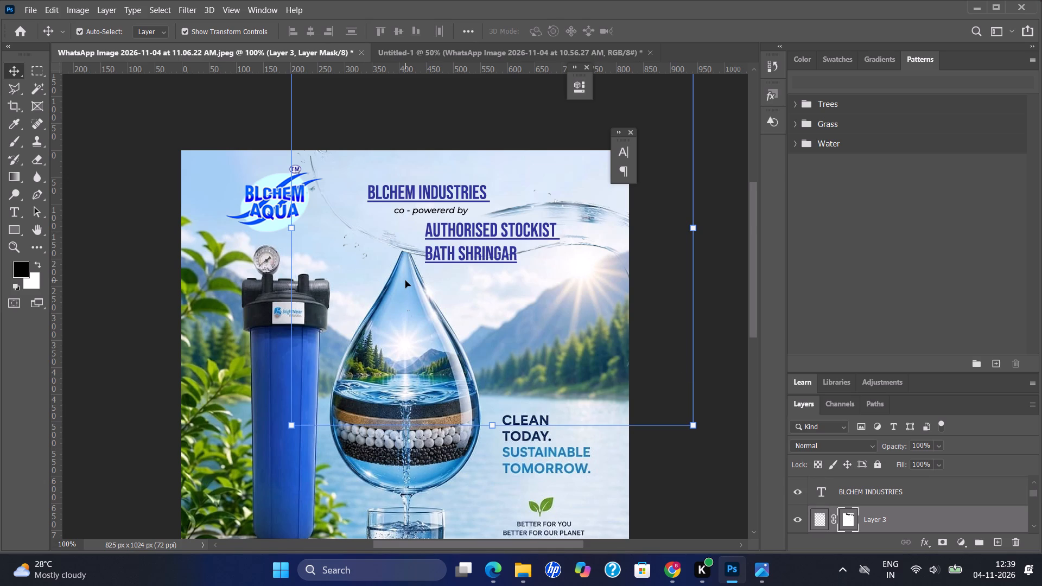
{"action": "left_click", "coordinate": [589, 225]}
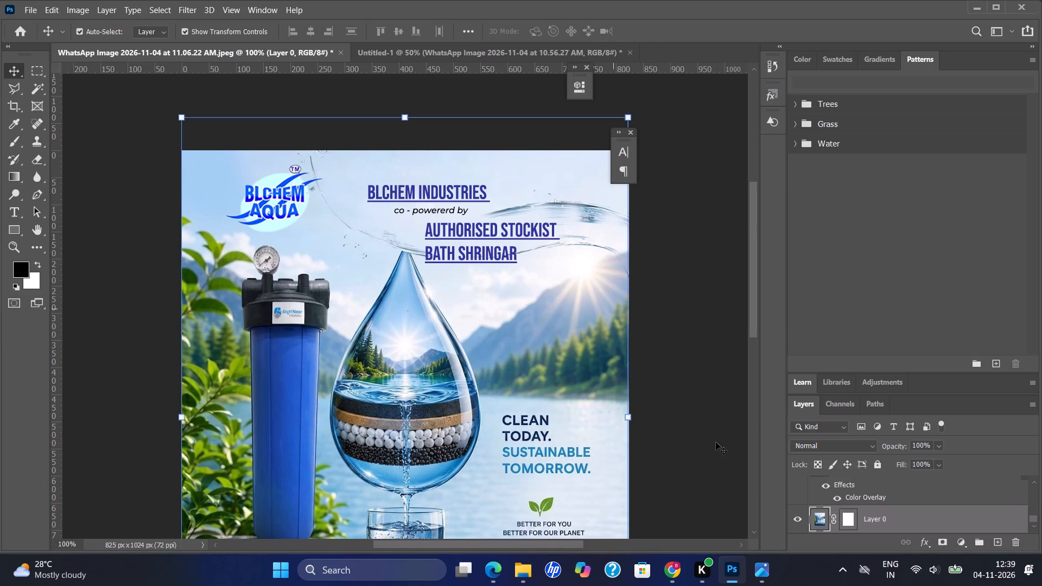
{"action": "left_click", "coordinate": [593, 219]}
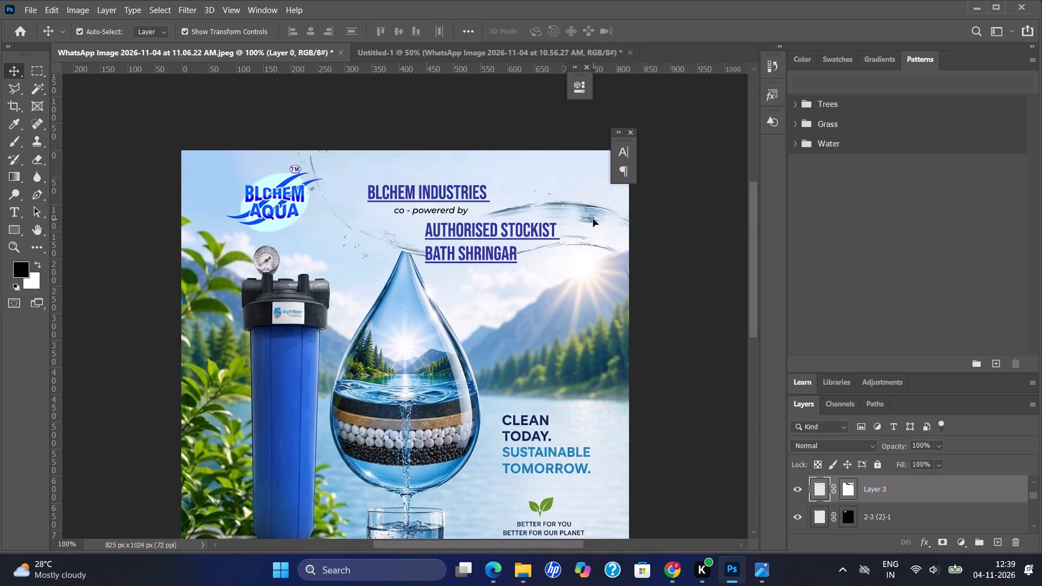
{"action": "left_click", "coordinate": [847, 492]}
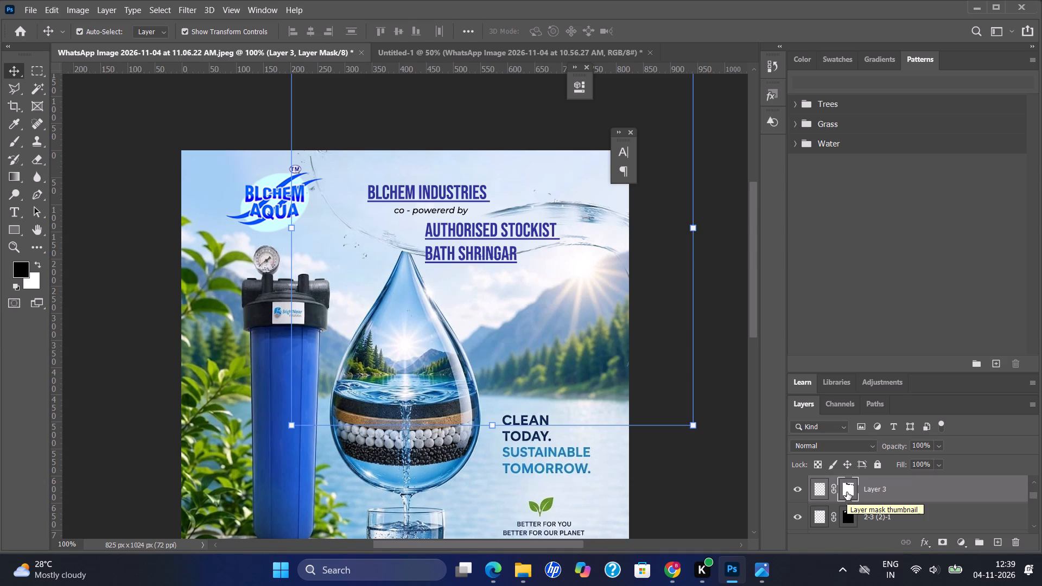
{"action": "key", "text": "b"}
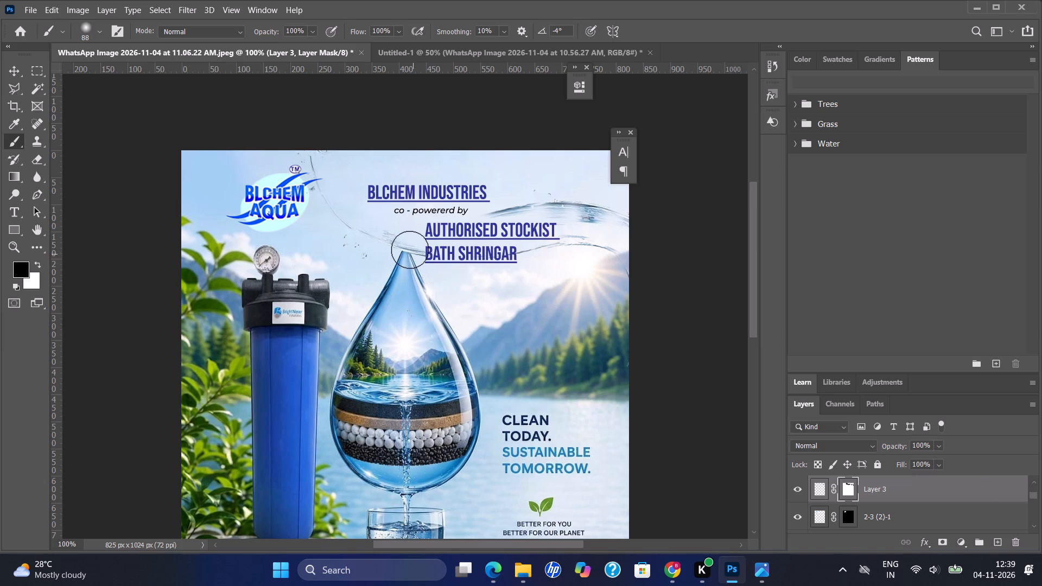
{"action": "left_click", "coordinate": [409, 249]}
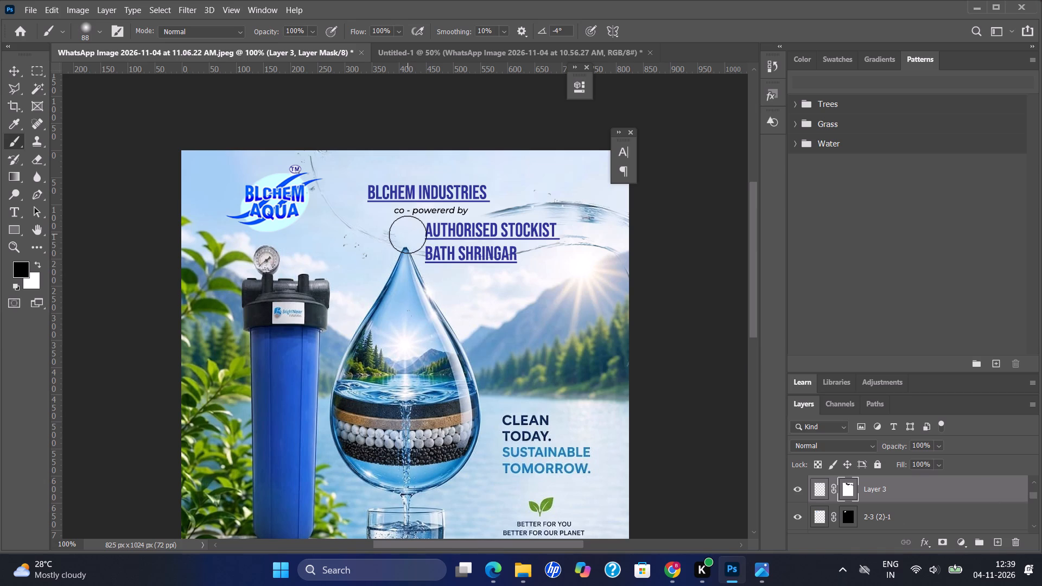
{"action": "left_click", "coordinate": [408, 234]}
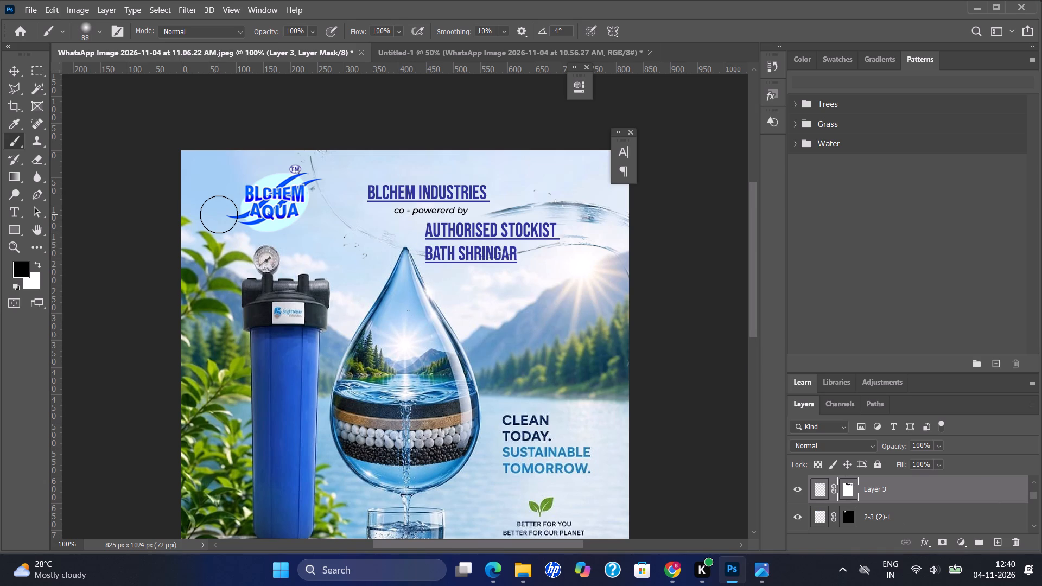
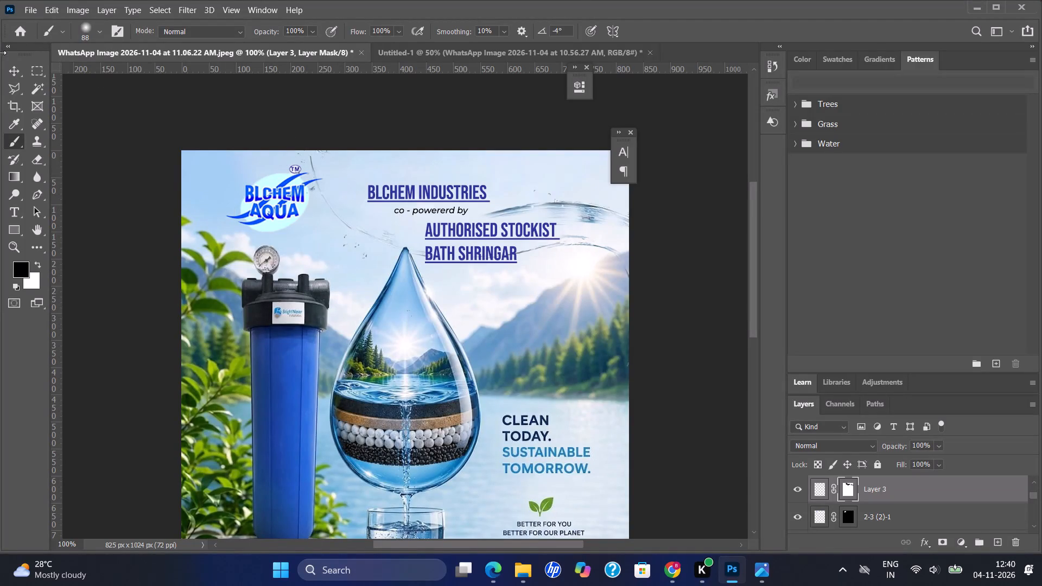
Move the BLCHEM INDUSTRIES heading 7 px right and 1 px down.
{"action": "left_click", "coordinate": [16, 83]}
{"action": "left_click", "coordinate": [14, 69]}
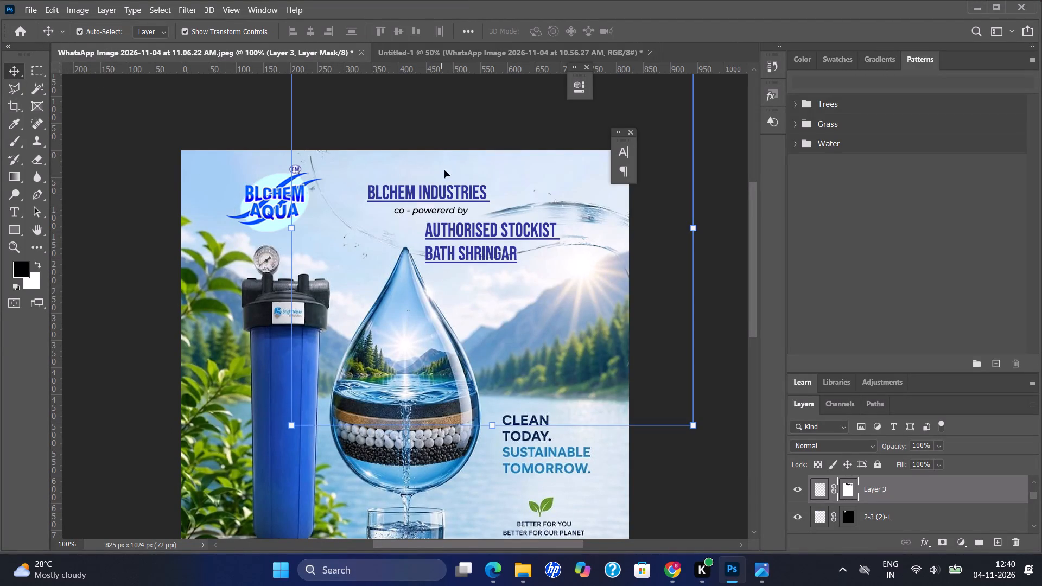
{"action": "left_click", "coordinate": [447, 189]}
{"action": "left_click", "coordinate": [463, 194]}
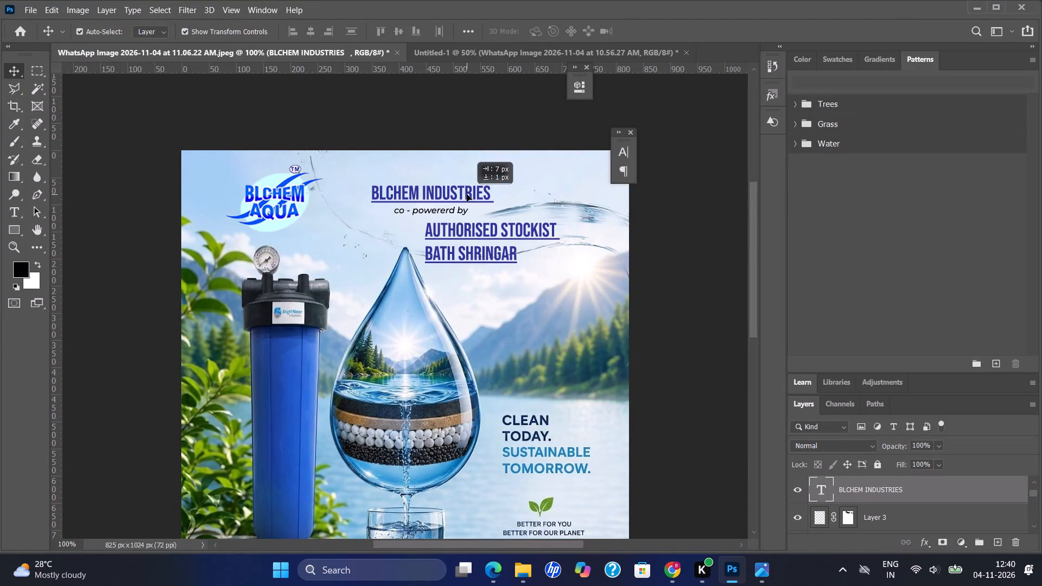
Nudge the "co - powererd by" text 1 px down beneath the BLCHEM INDUSTRIES heading.
{"action": "left_click", "coordinate": [490, 220]}
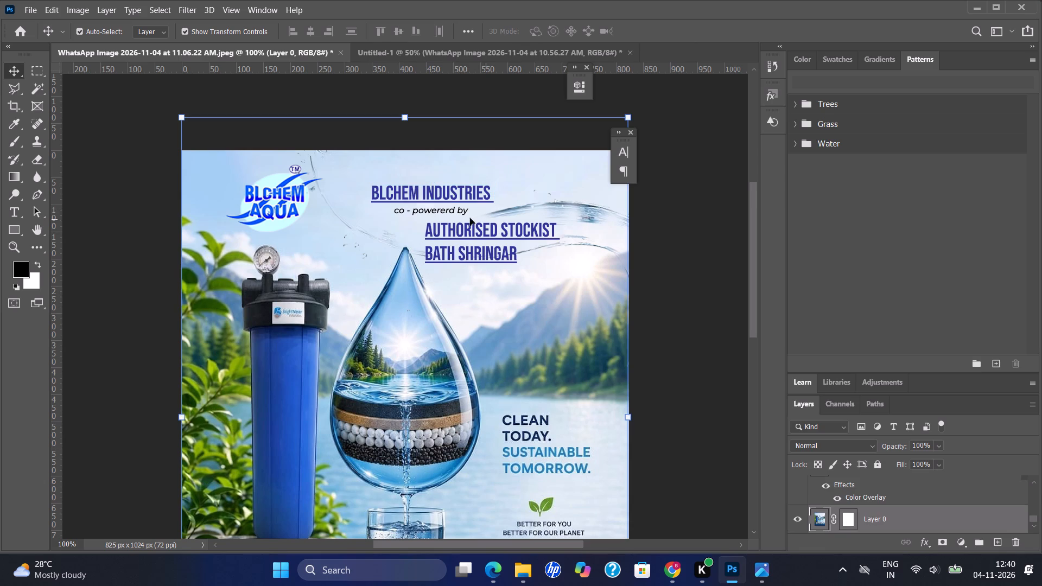
{"action": "left_click", "coordinate": [456, 210]}
{"action": "left_click", "coordinate": [448, 208]}
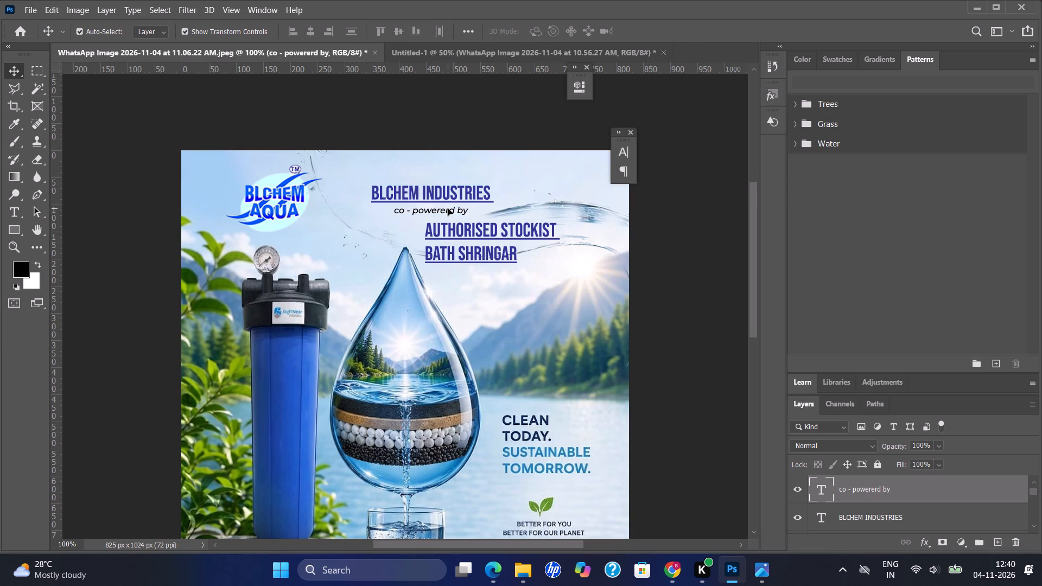
{"action": "key", "text": "Down"}
{"action": "left_click", "coordinate": [473, 230]}
{"action": "key", "text": "Return"}
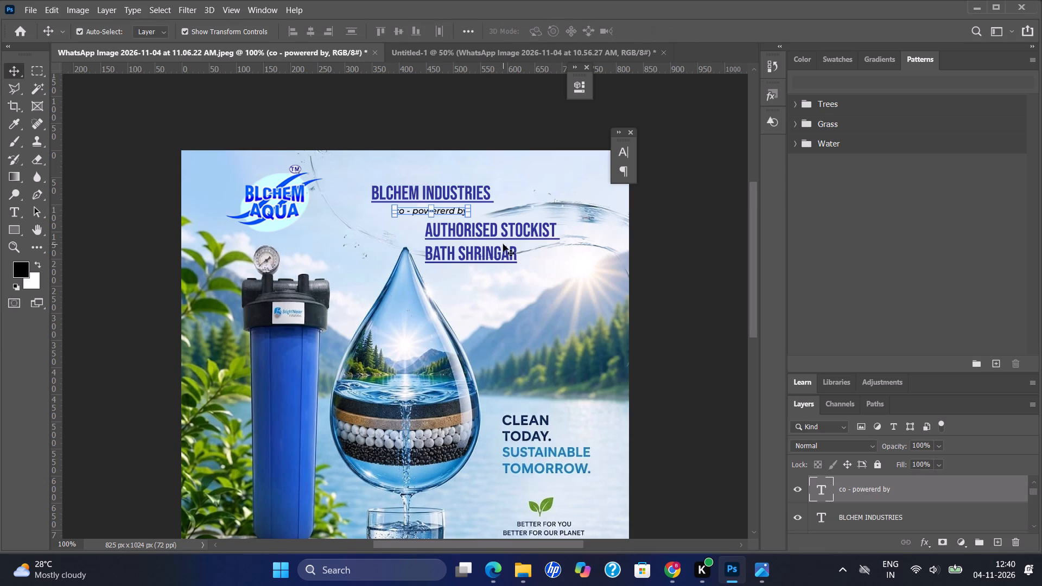
Move the AUTHORISED STOCKIST BATH SHRINGAR text about 17 px right, keeping its height on the poster.
{"action": "left_click", "coordinate": [503, 244]}
{"action": "left_click_drag", "start_coordinate": [482, 241], "coordinate": [492, 243]}
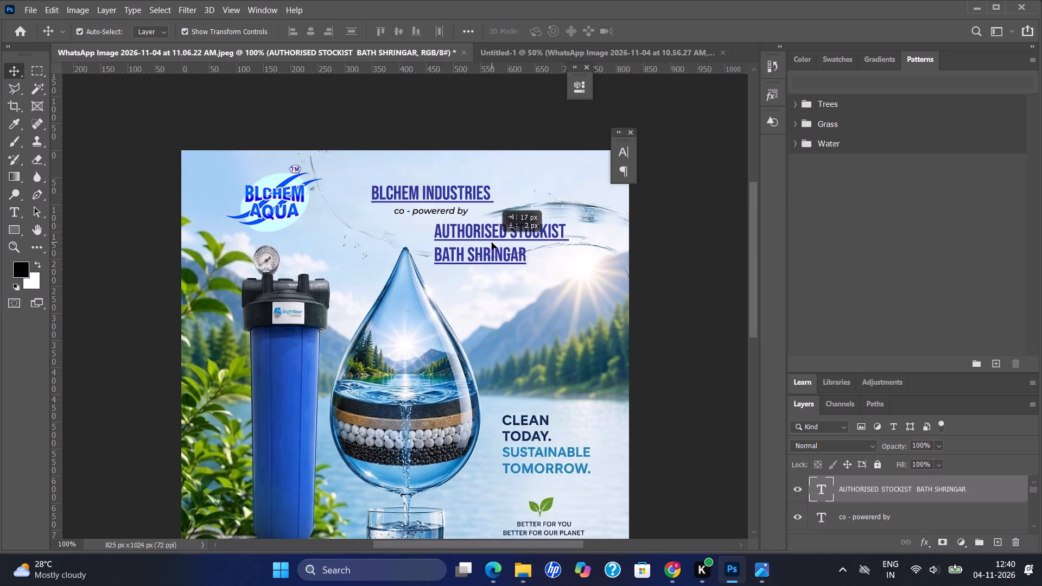
{"action": "left_click_drag", "start_coordinate": [492, 243], "coordinate": [492, 241]}
{"action": "left_click", "coordinate": [492, 241]}
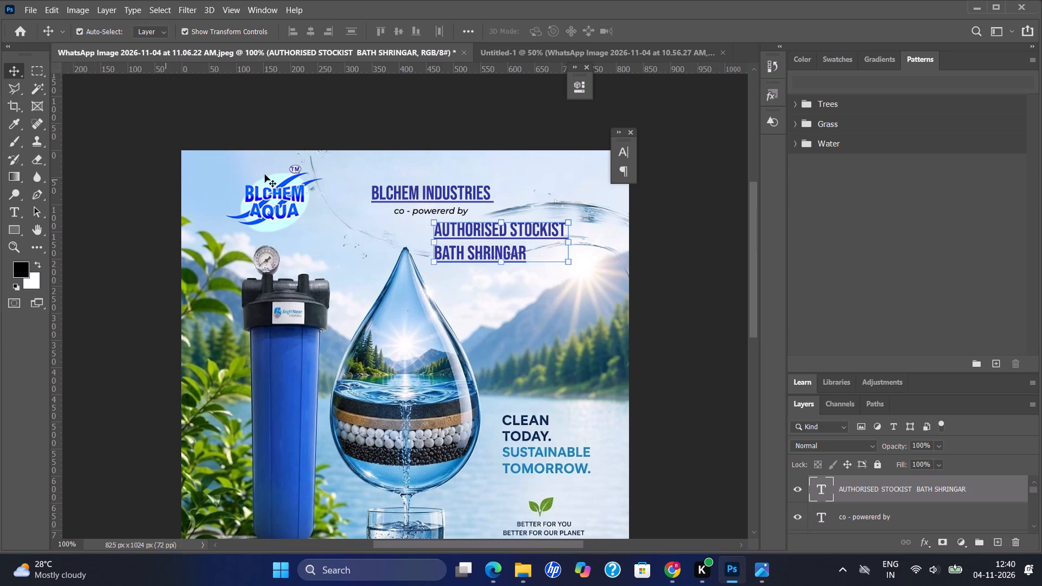
Paint black on Layer 3's mask with the 88 px brush to hide the water splash beside the BLCHEM AQUA logo.
{"action": "left_click", "coordinate": [592, 207]}
{"action": "left_click", "coordinate": [852, 520]}
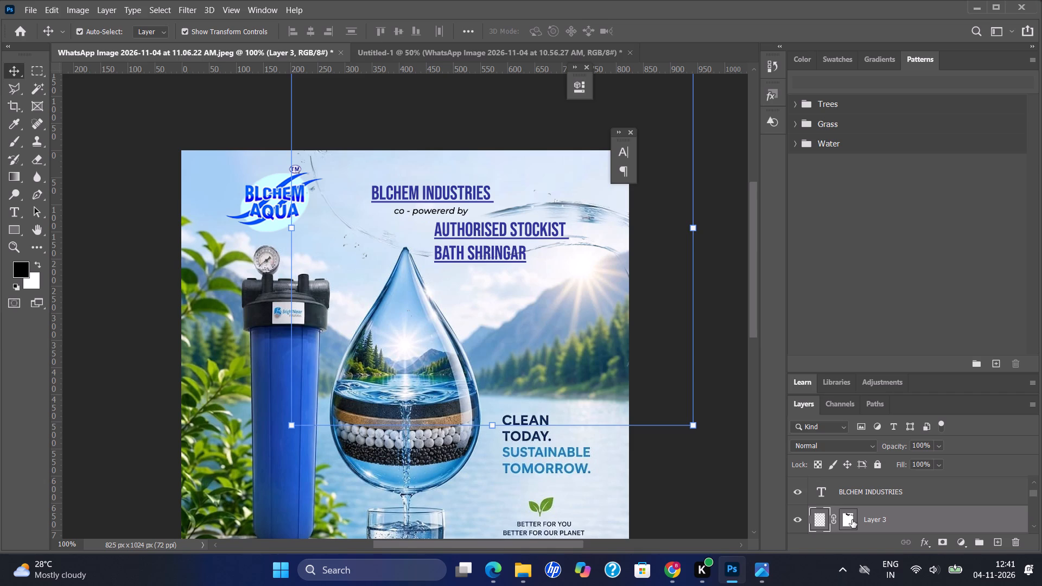
{"action": "key", "text": "v"}
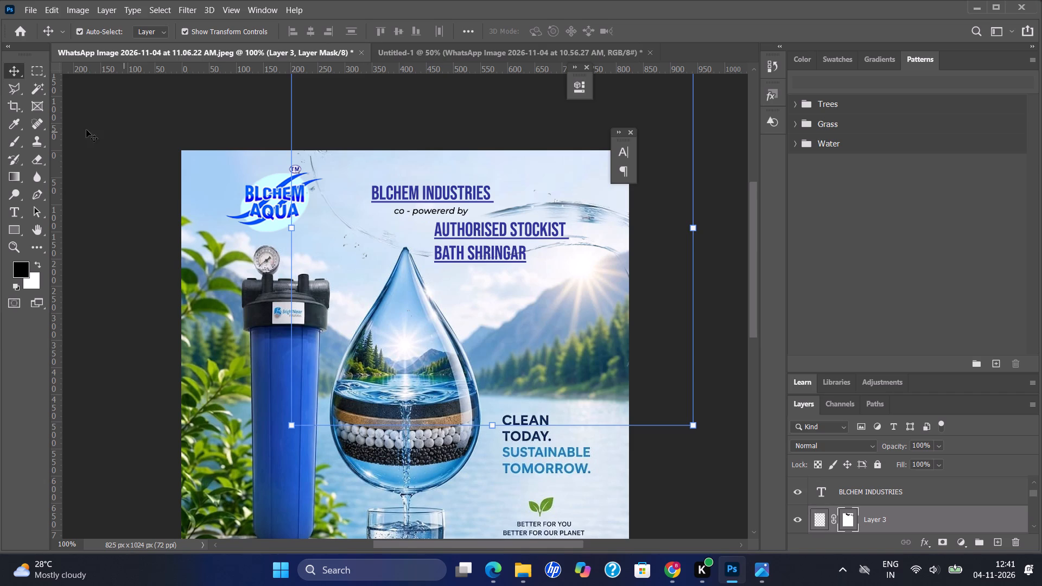
{"action": "key", "text": "b"}
{"action": "left_click", "coordinate": [298, 175]}
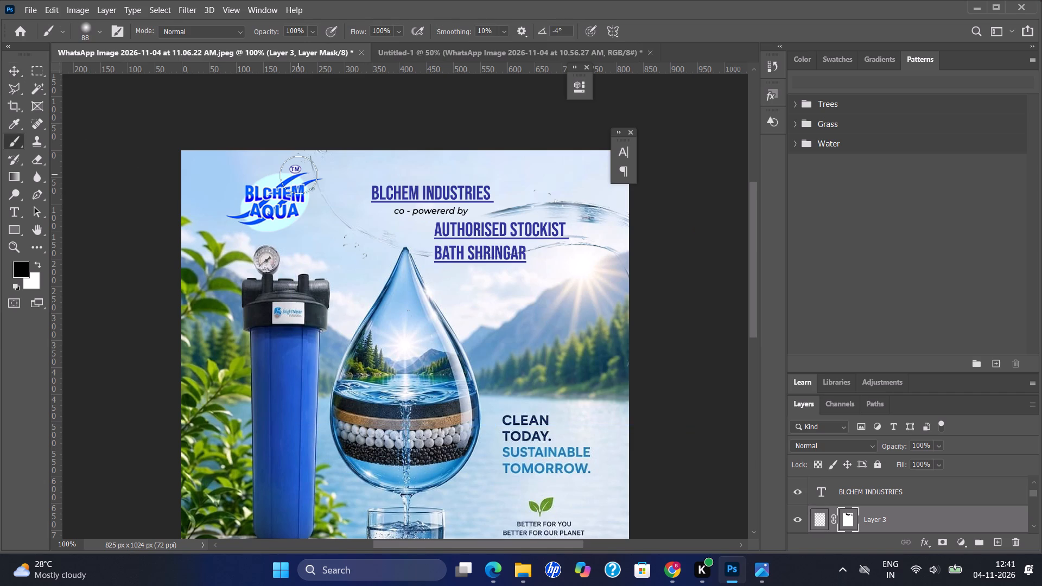
{"action": "left_click_drag", "start_coordinate": [306, 186], "coordinate": [264, 201]}
{"action": "left_click_drag", "start_coordinate": [264, 201], "coordinate": [277, 166]}
{"action": "left_click_drag", "start_coordinate": [277, 166], "coordinate": [195, 238]}
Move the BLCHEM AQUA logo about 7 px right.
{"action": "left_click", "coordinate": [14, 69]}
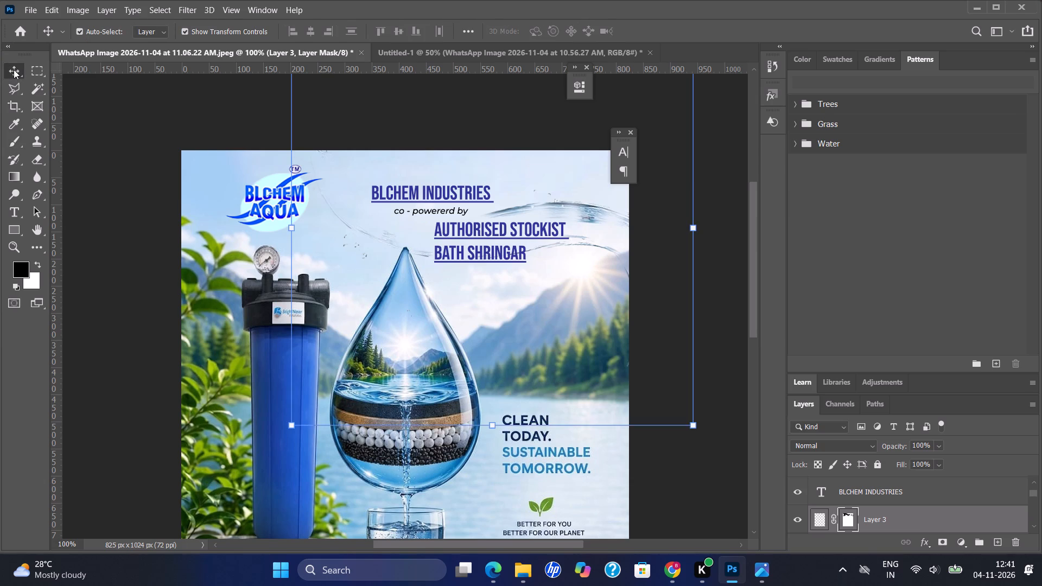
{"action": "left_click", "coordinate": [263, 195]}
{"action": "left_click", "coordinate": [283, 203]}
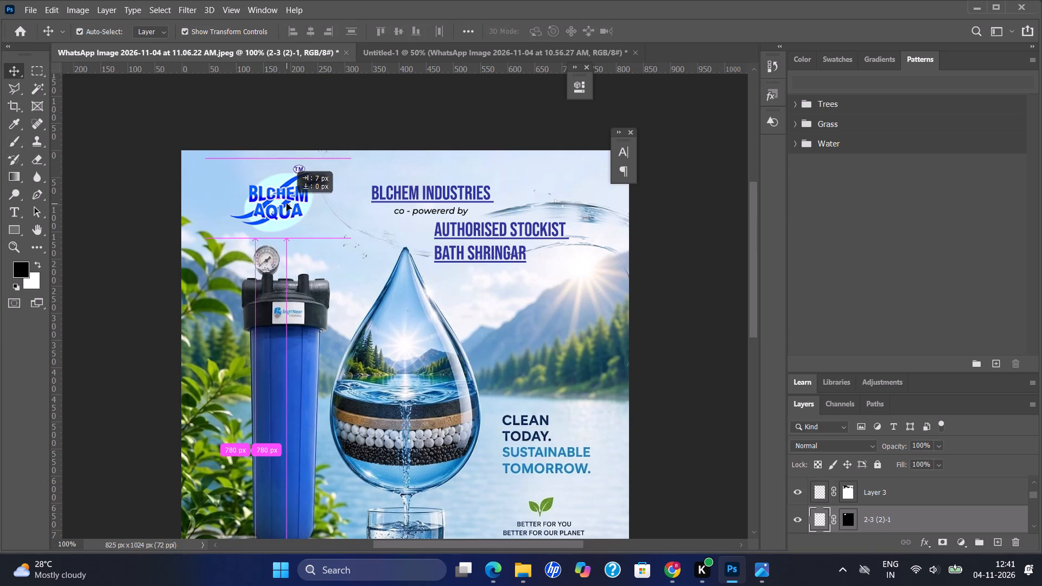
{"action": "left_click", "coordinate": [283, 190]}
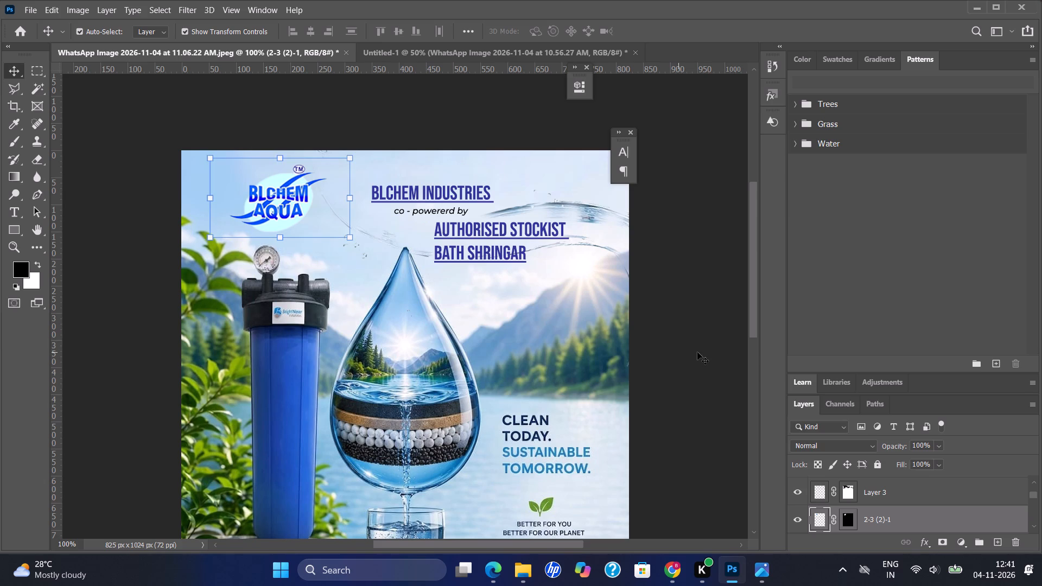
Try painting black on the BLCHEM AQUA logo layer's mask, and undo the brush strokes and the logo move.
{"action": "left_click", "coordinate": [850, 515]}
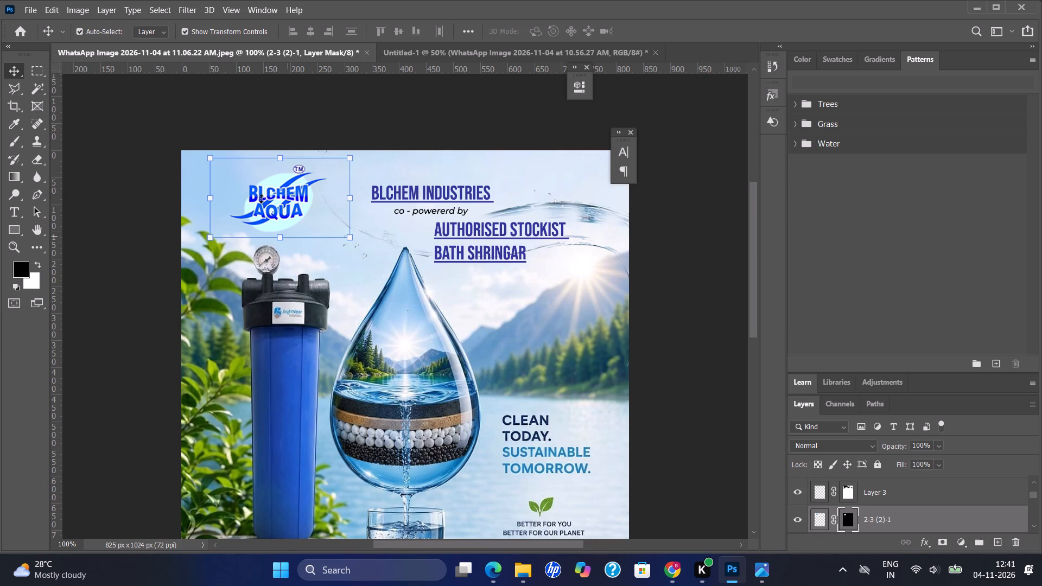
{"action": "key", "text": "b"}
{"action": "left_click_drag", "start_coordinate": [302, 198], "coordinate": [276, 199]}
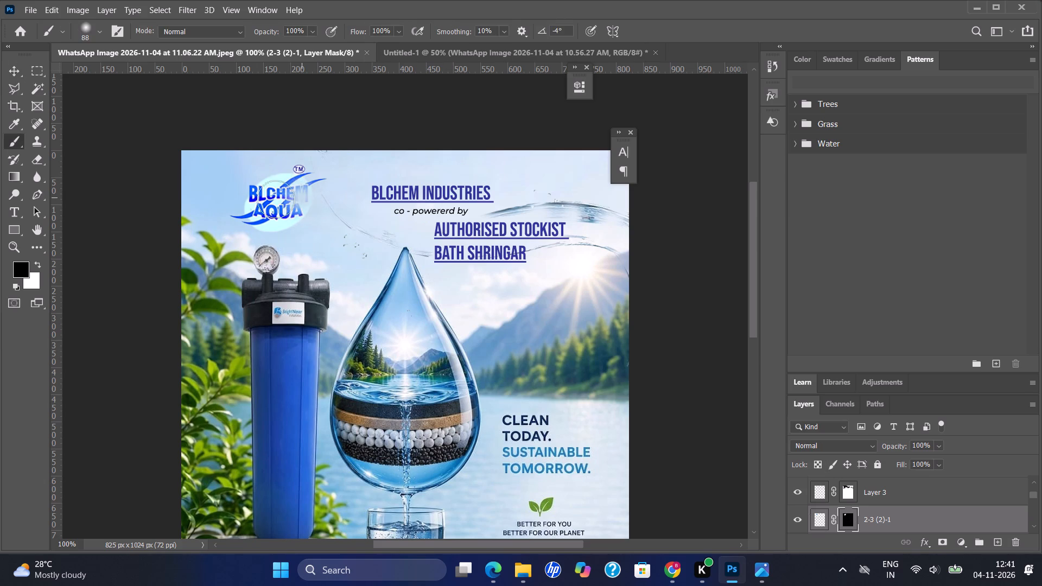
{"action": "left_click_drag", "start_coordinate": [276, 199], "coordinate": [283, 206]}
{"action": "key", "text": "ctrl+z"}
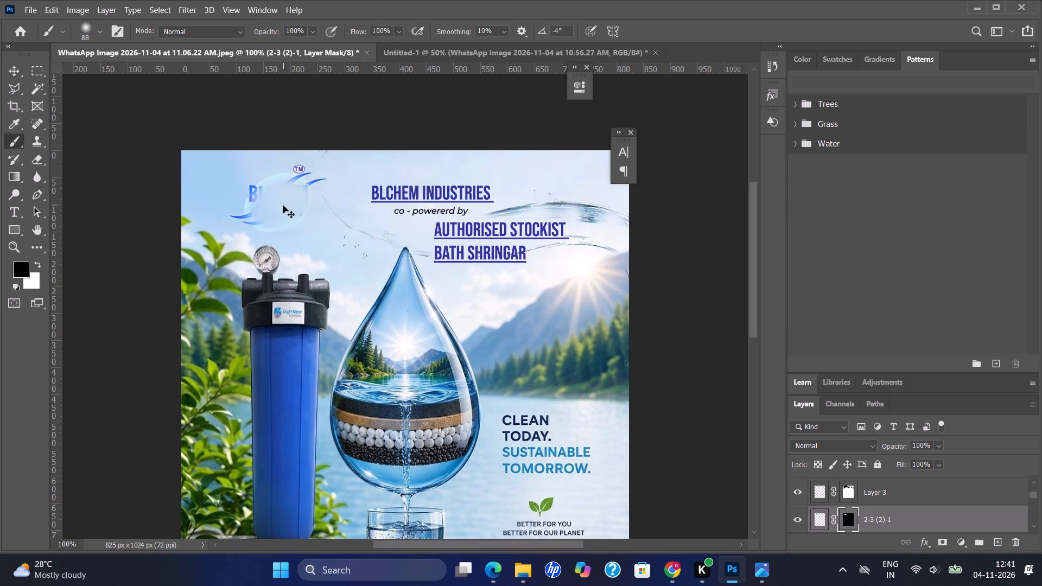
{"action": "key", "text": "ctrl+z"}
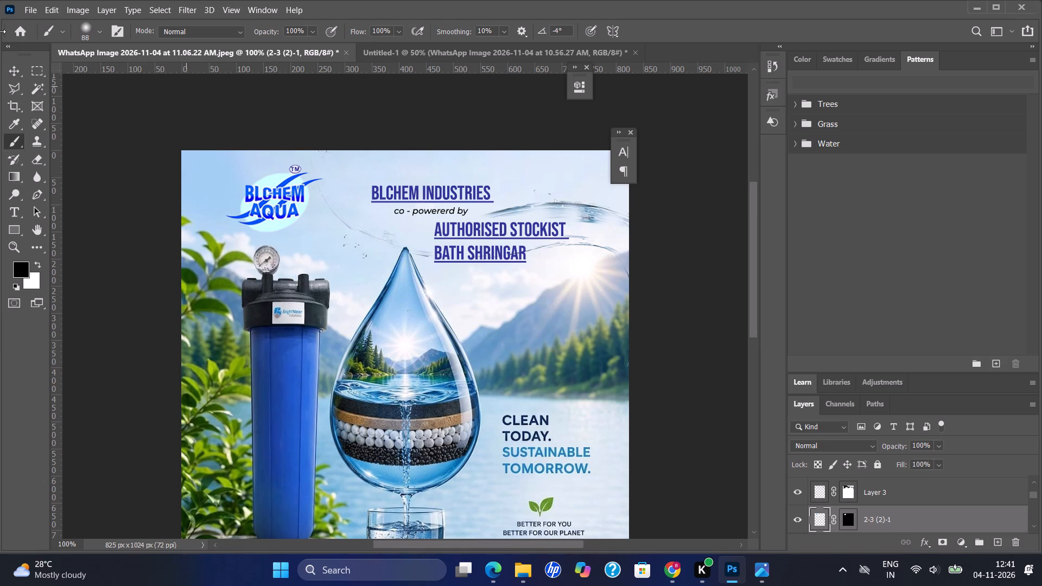
Move the BLCHEM AQUA logo slightly right and down above the blue filter housing.
{"action": "left_click_drag", "start_coordinate": [10, 65], "coordinate": [303, 219]}
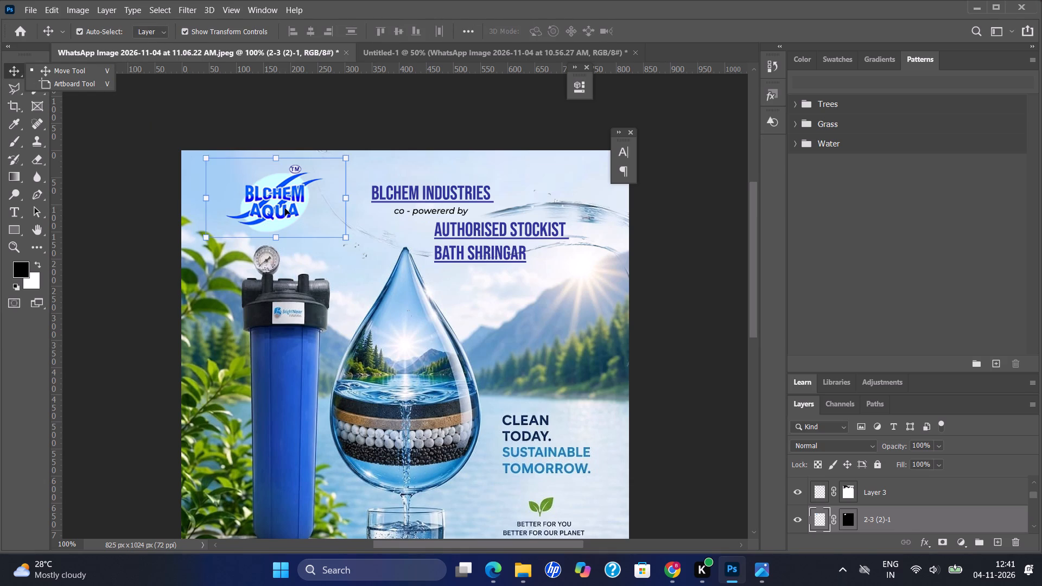
{"action": "left_click_drag", "start_coordinate": [285, 208], "coordinate": [291, 209]}
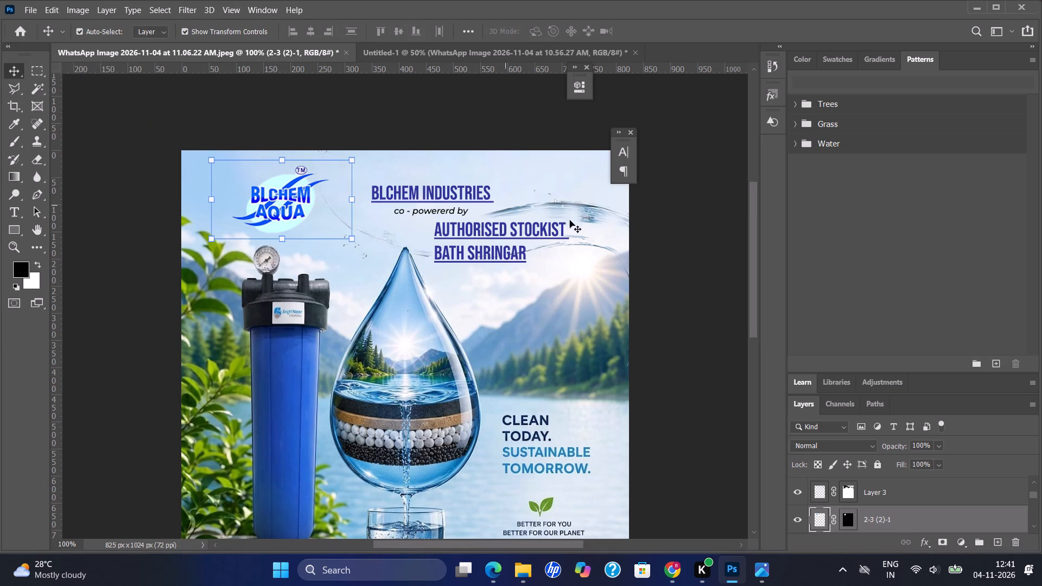
{"action": "left_click", "coordinate": [596, 218]}
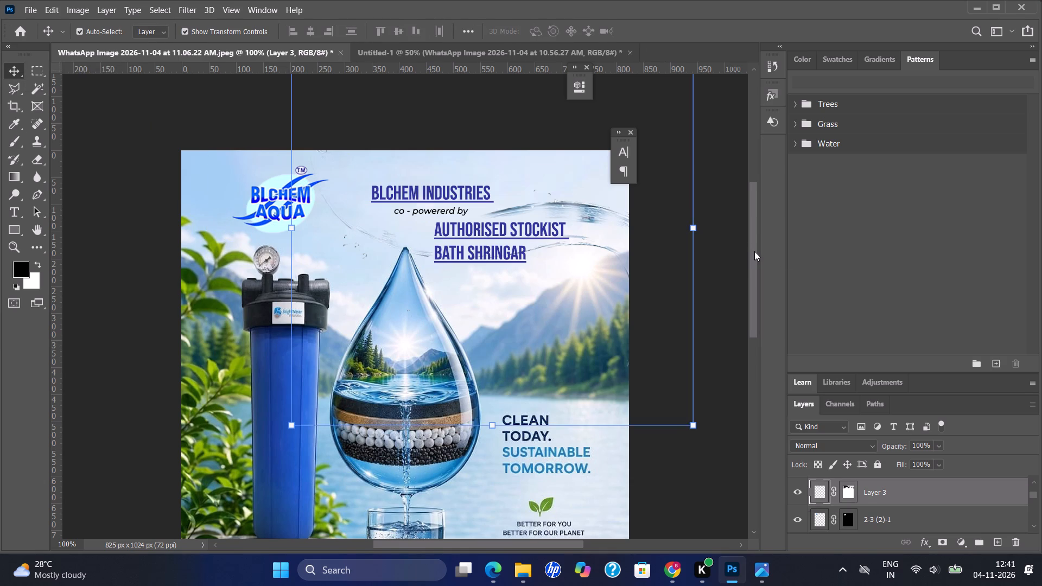
Nudge the one-line location text above the single phone number in the blue footer 2 px up and deselect it.
{"action": "left_click_drag", "start_coordinate": [751, 254], "coordinate": [730, 330]}
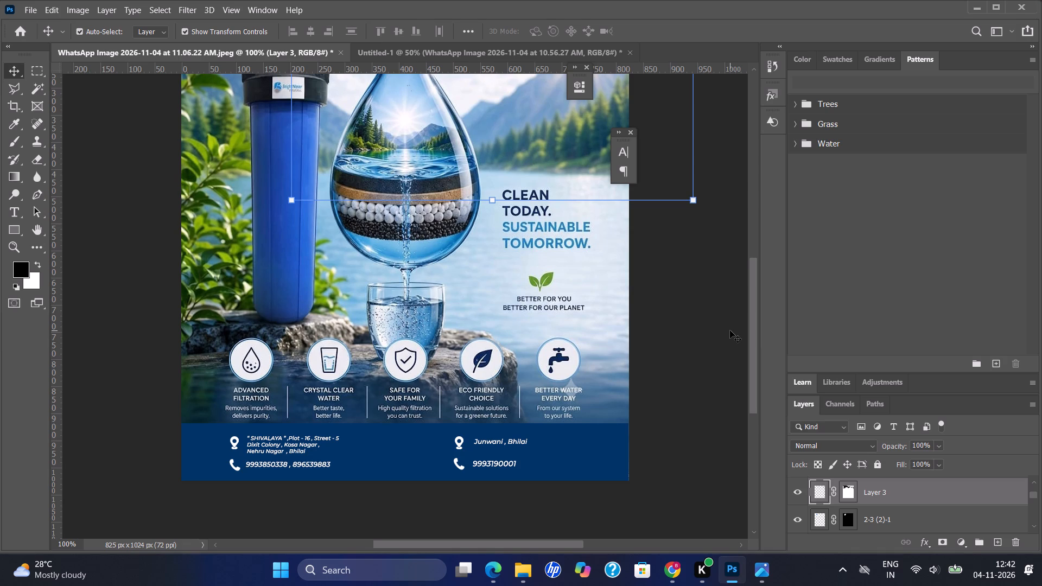
{"action": "left_click", "coordinate": [500, 445]}
{"action": "key", "text": "Up"}
{"action": "key", "text": "Up"}
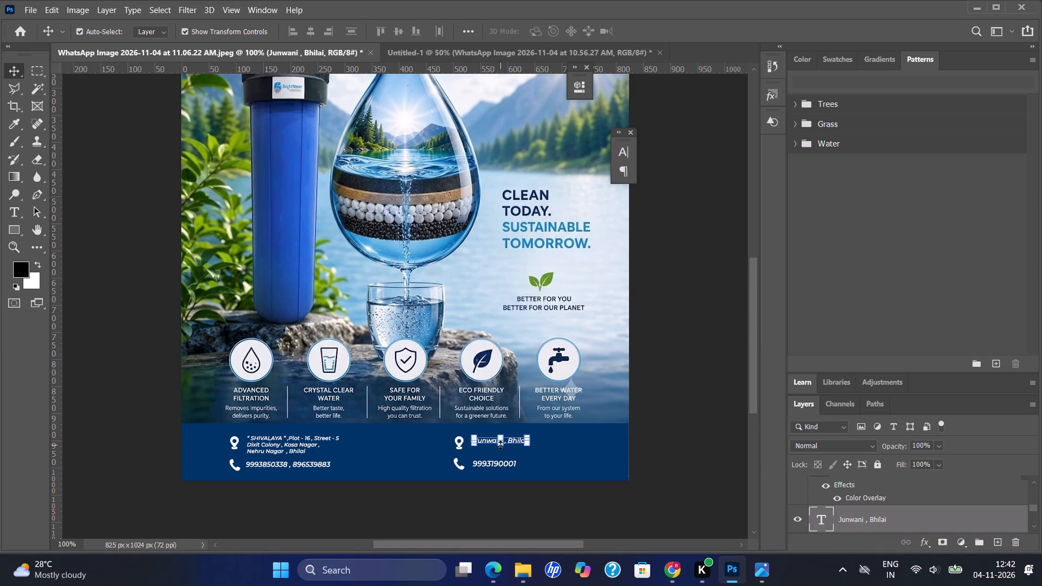
{"action": "key", "text": "Up"}
{"action": "key", "text": "Left"}
{"action": "key", "text": "Right"}
{"action": "key", "text": "Down"}
{"action": "left_click", "coordinate": [669, 384]}
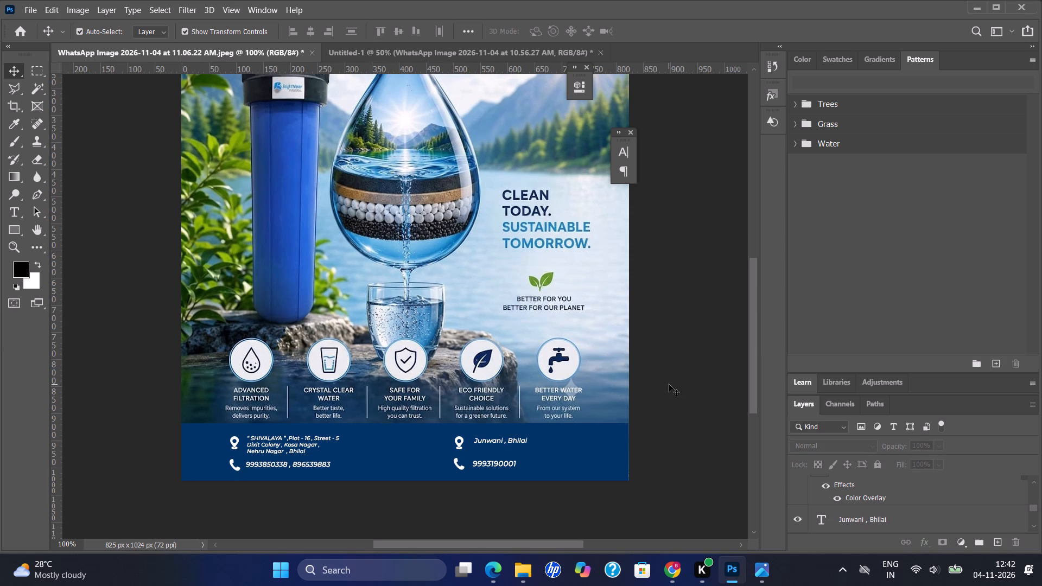
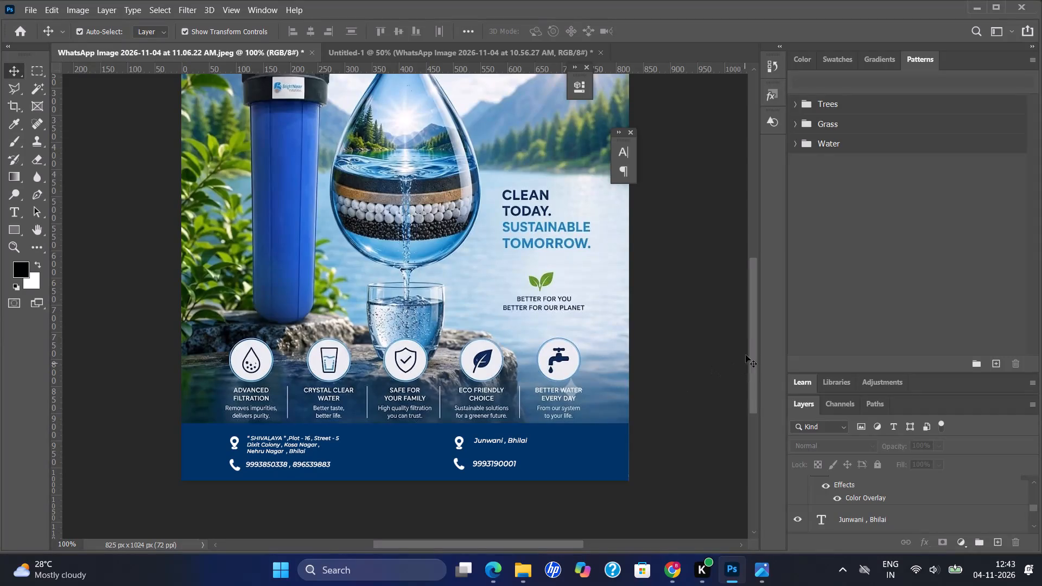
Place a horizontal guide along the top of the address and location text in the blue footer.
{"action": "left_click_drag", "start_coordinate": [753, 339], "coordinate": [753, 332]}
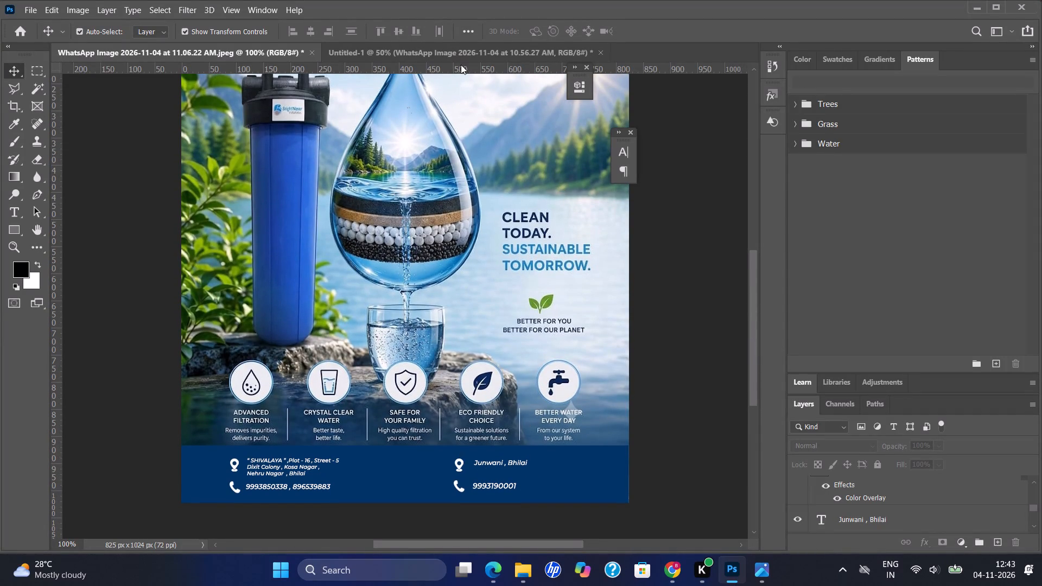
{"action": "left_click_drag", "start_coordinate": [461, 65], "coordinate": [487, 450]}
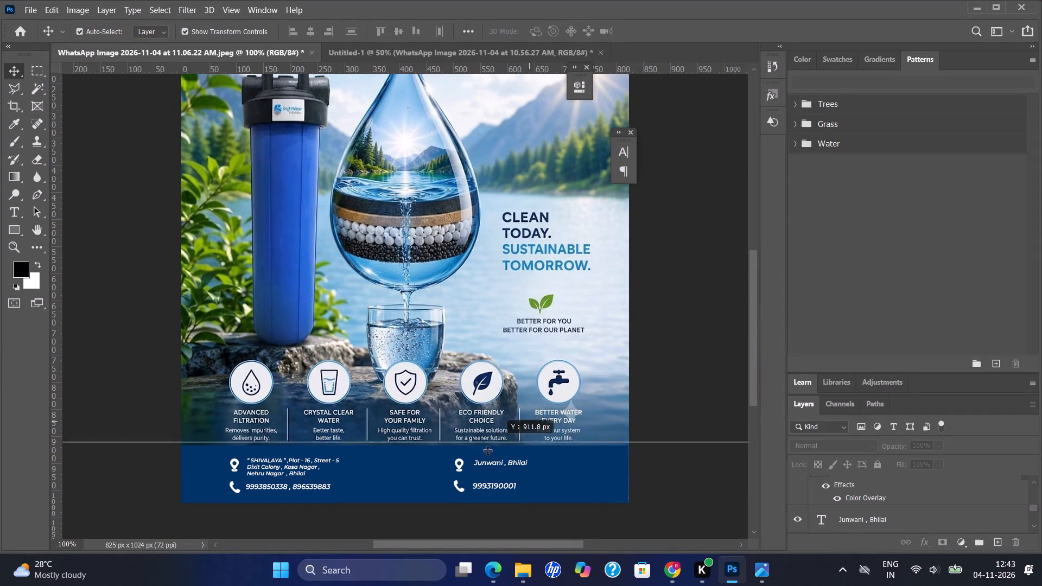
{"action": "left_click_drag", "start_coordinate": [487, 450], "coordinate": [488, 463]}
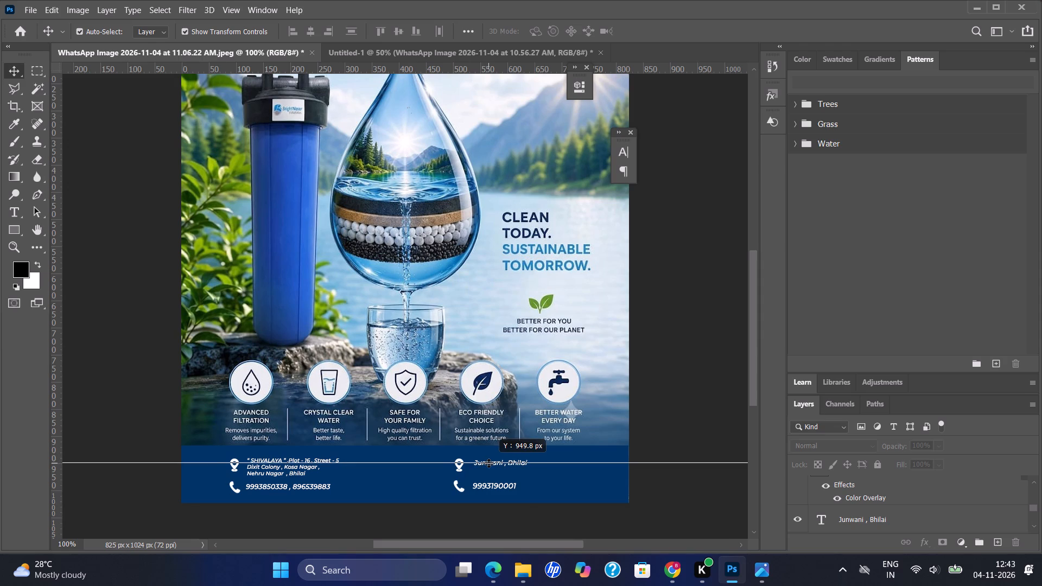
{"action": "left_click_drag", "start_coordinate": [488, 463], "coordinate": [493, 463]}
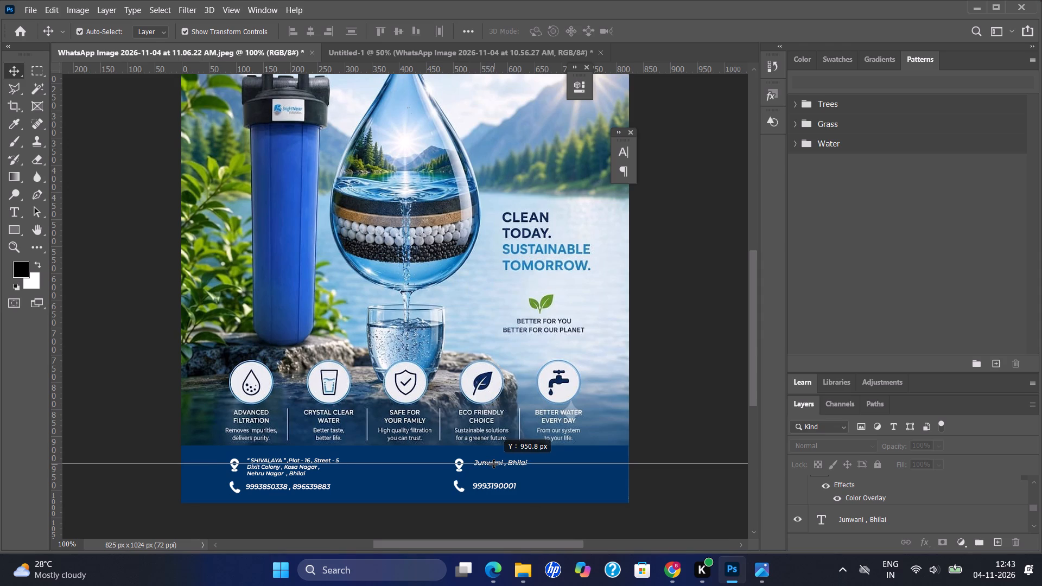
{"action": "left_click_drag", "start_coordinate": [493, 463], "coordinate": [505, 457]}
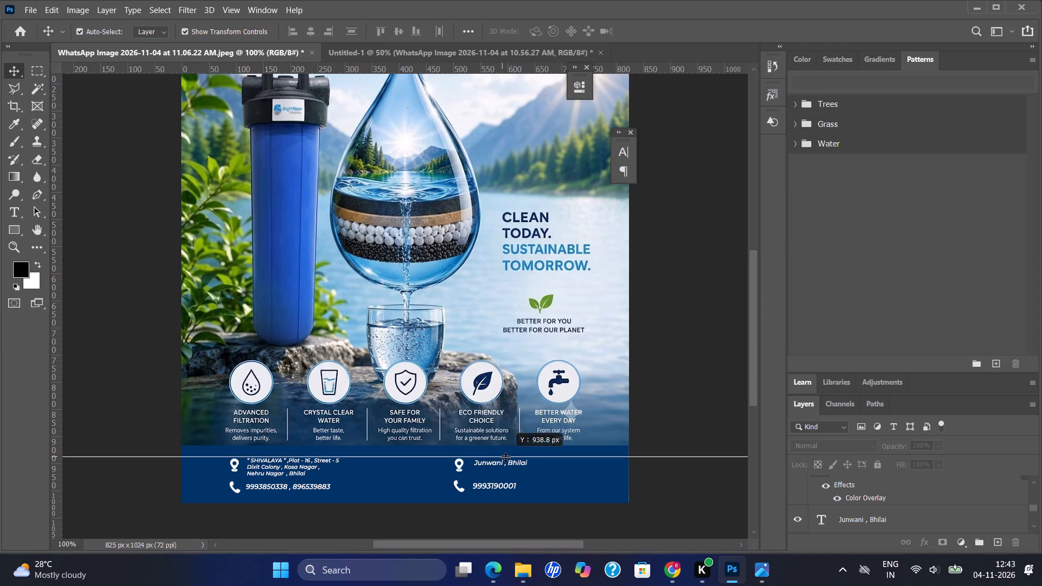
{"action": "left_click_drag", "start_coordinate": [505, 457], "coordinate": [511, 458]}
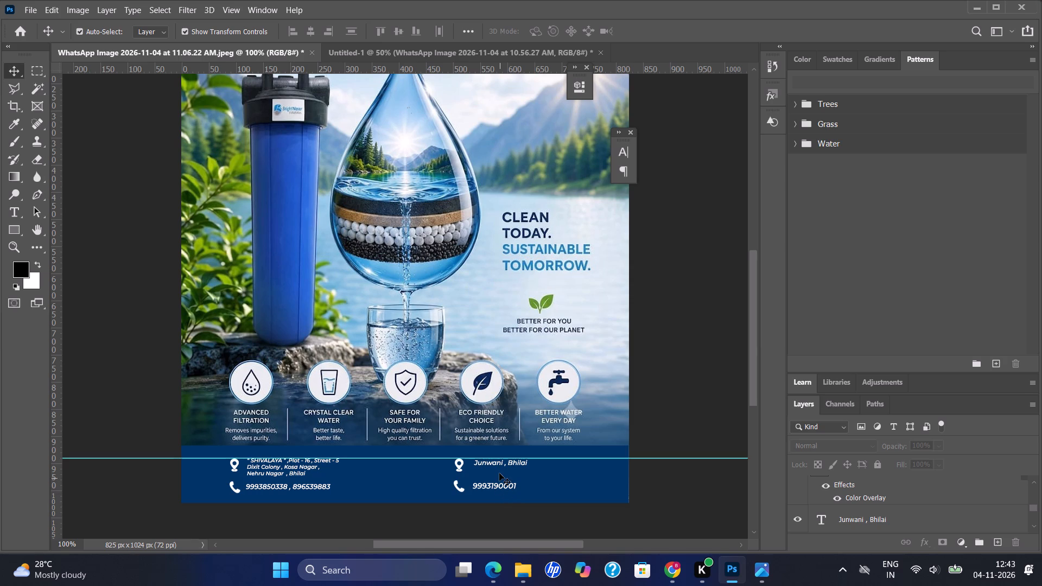
Nudge the one-line location text above the single phone number in the footer 1 px left.
{"action": "left_click", "coordinate": [510, 461]}
{"action": "key", "text": "Left"}
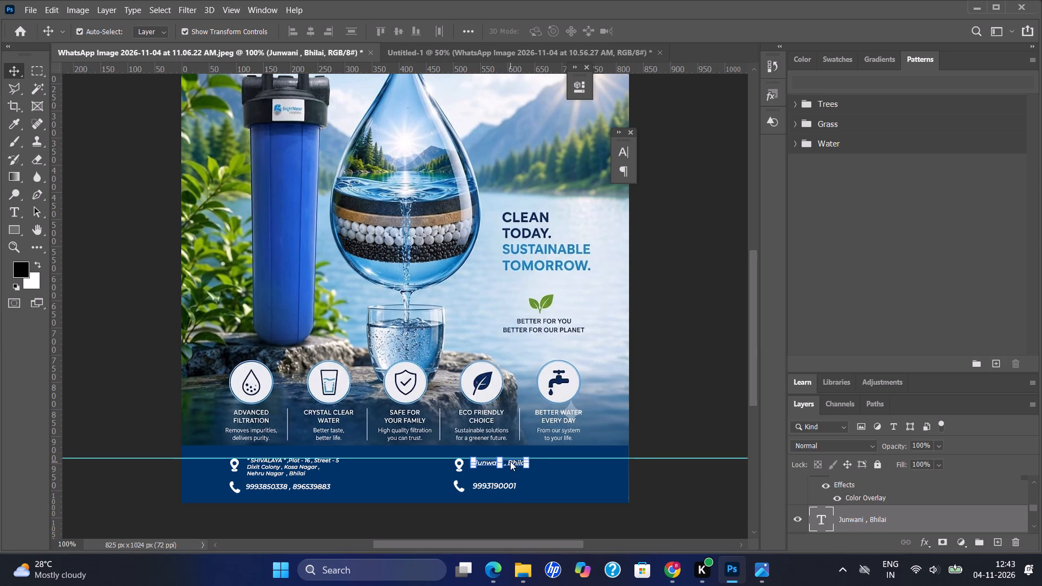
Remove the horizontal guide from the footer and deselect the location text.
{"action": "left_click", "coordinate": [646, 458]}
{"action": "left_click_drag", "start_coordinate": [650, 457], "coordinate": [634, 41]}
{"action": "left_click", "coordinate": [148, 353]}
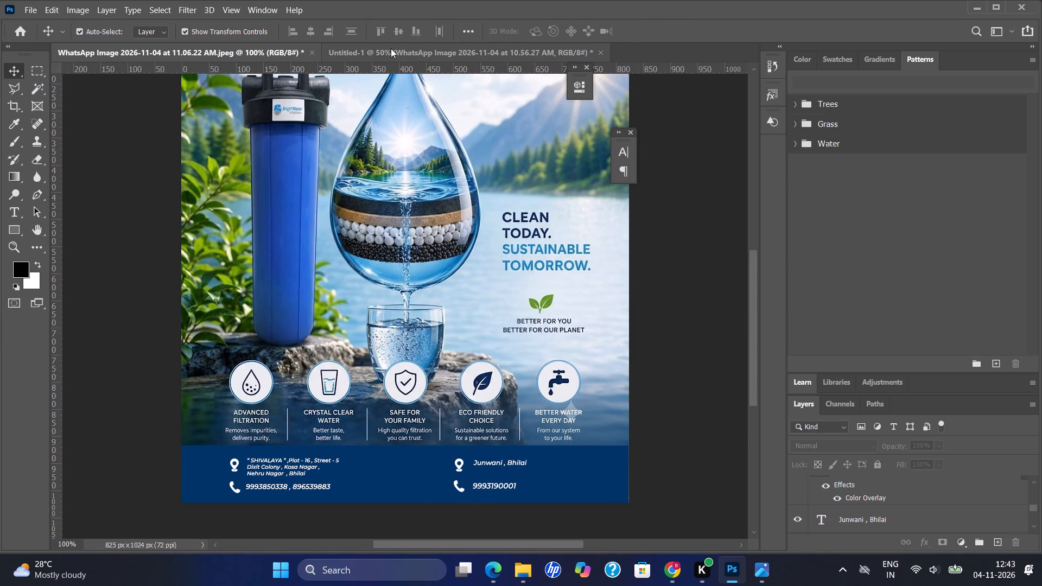
Check the alignment of the footer's two phone number lines against a temporary horizontal guide, and discard the guide.
{"action": "left_click_drag", "start_coordinate": [401, 65], "coordinate": [435, 483]}
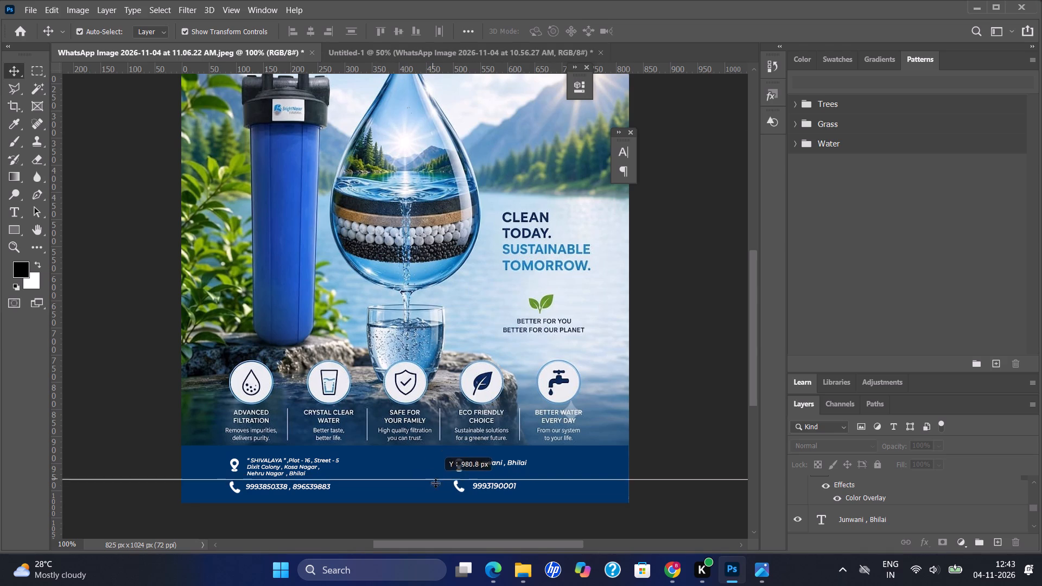
{"action": "left_click_drag", "start_coordinate": [435, 483], "coordinate": [436, 483]}
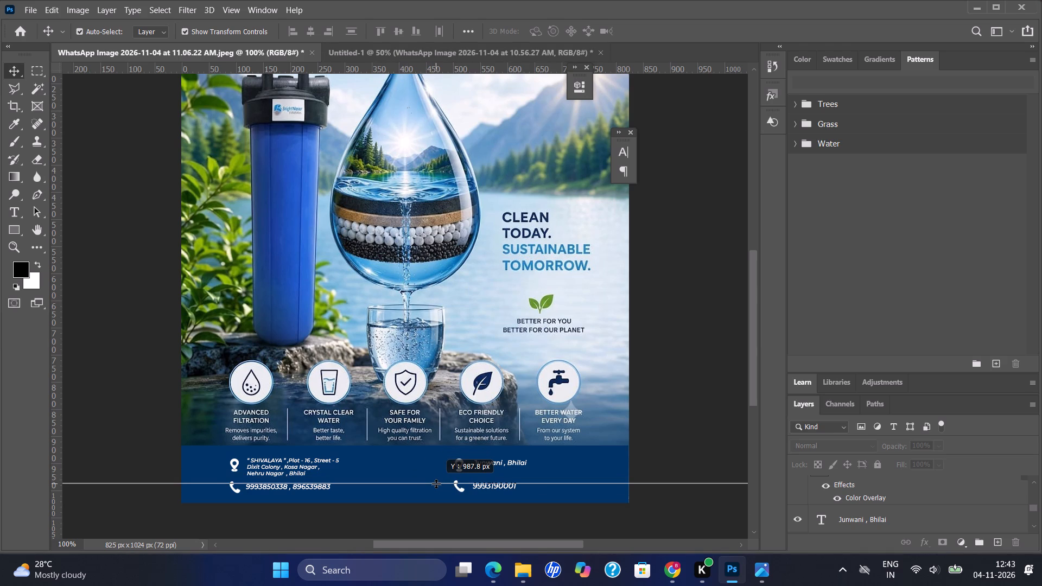
{"action": "left_click_drag", "start_coordinate": [436, 483], "coordinate": [255, 0]}
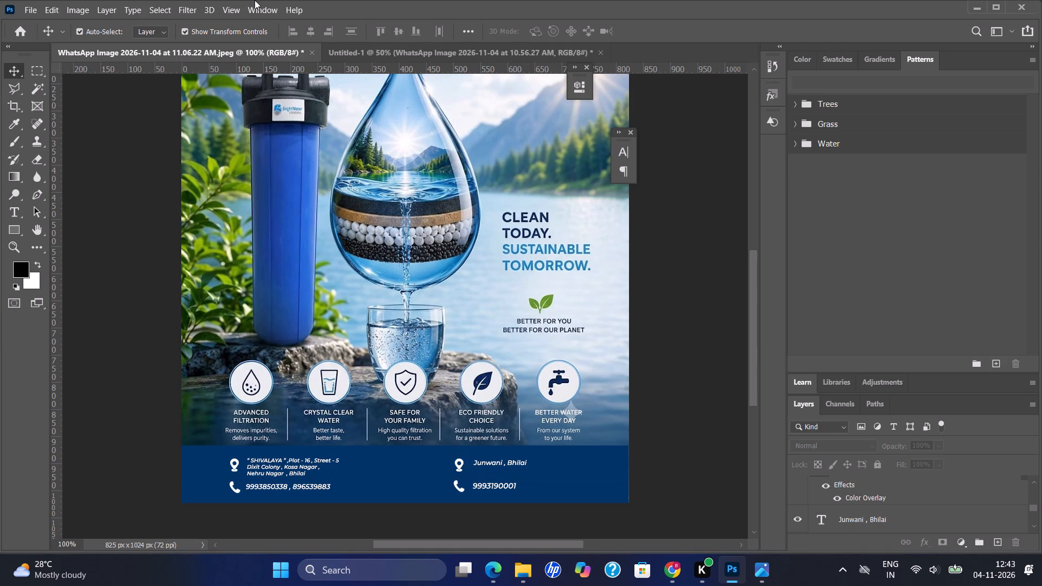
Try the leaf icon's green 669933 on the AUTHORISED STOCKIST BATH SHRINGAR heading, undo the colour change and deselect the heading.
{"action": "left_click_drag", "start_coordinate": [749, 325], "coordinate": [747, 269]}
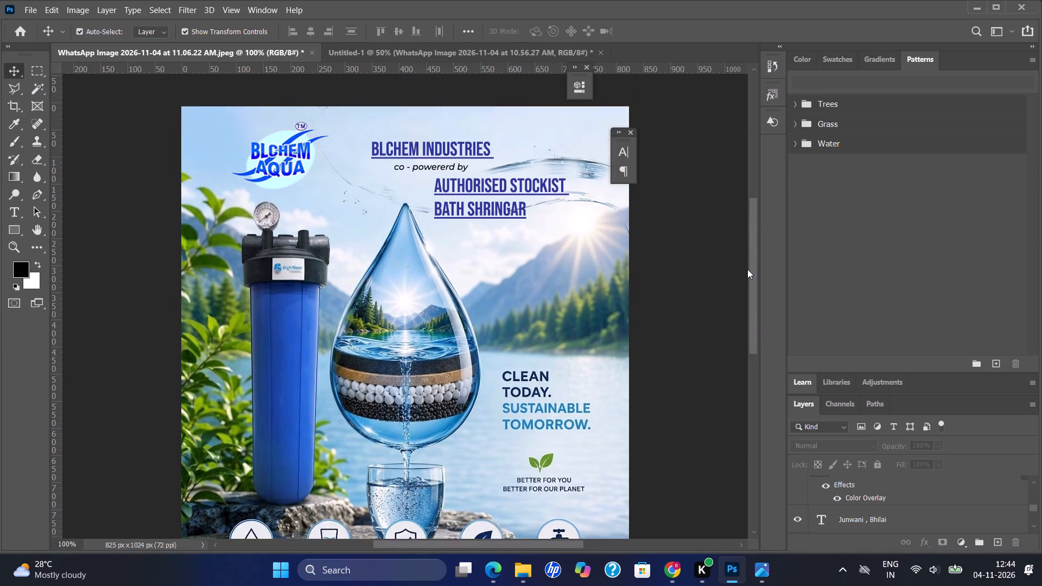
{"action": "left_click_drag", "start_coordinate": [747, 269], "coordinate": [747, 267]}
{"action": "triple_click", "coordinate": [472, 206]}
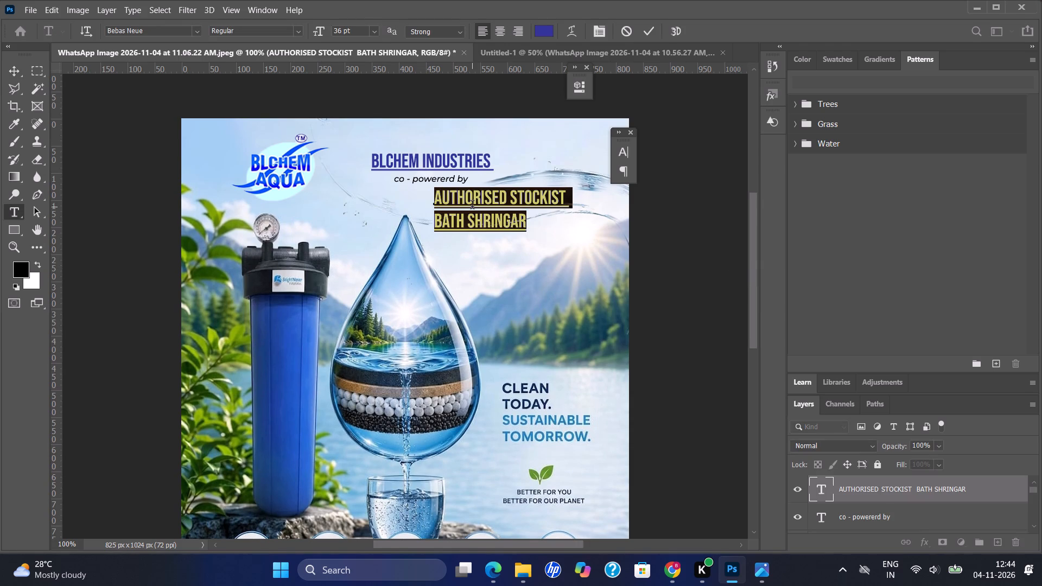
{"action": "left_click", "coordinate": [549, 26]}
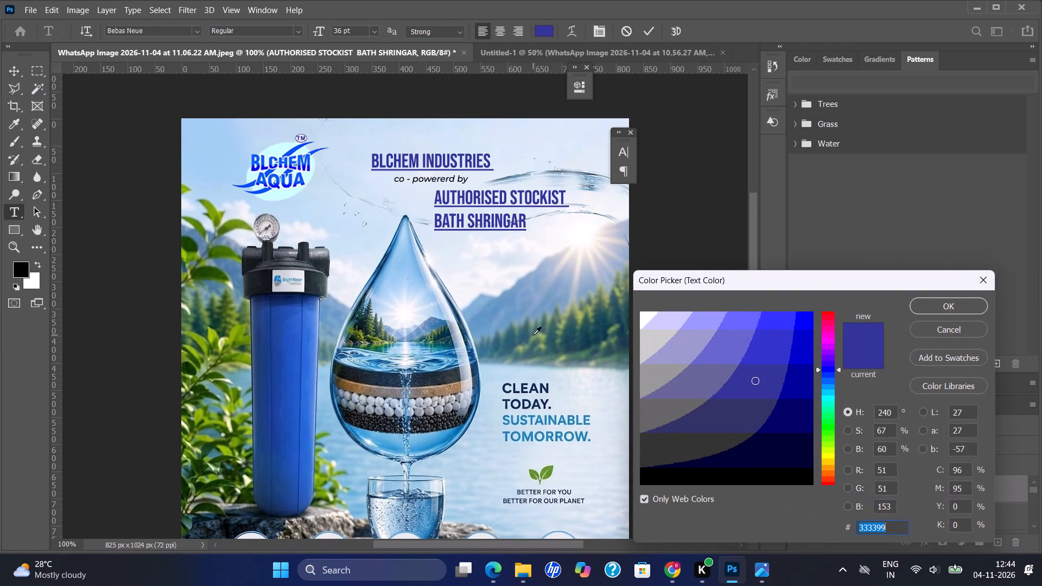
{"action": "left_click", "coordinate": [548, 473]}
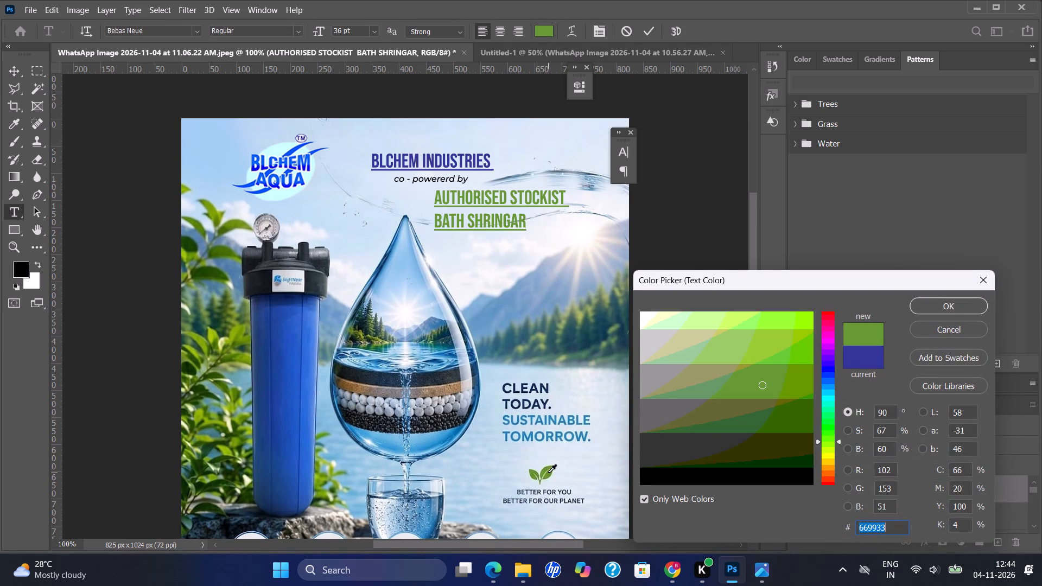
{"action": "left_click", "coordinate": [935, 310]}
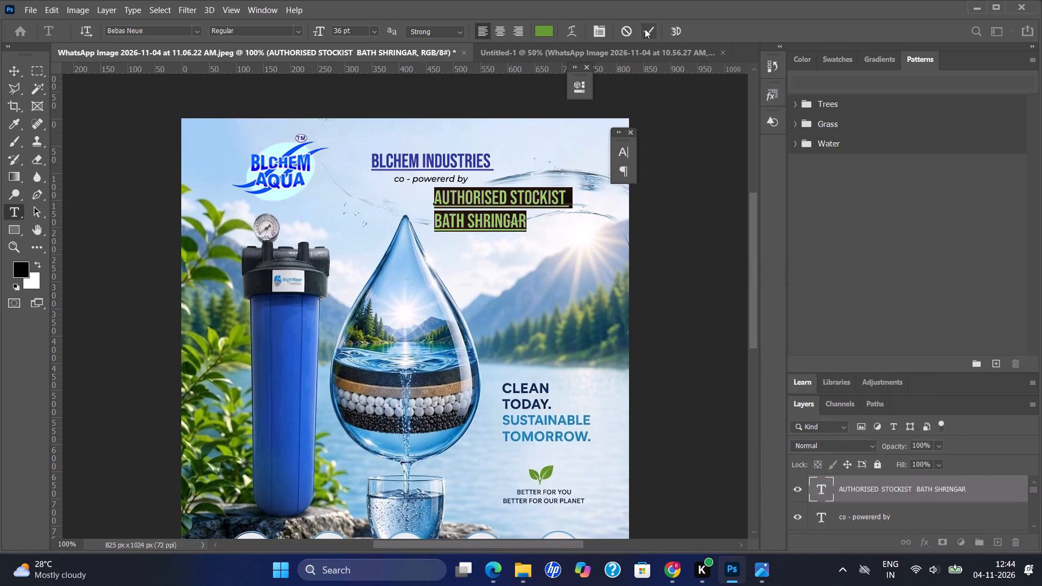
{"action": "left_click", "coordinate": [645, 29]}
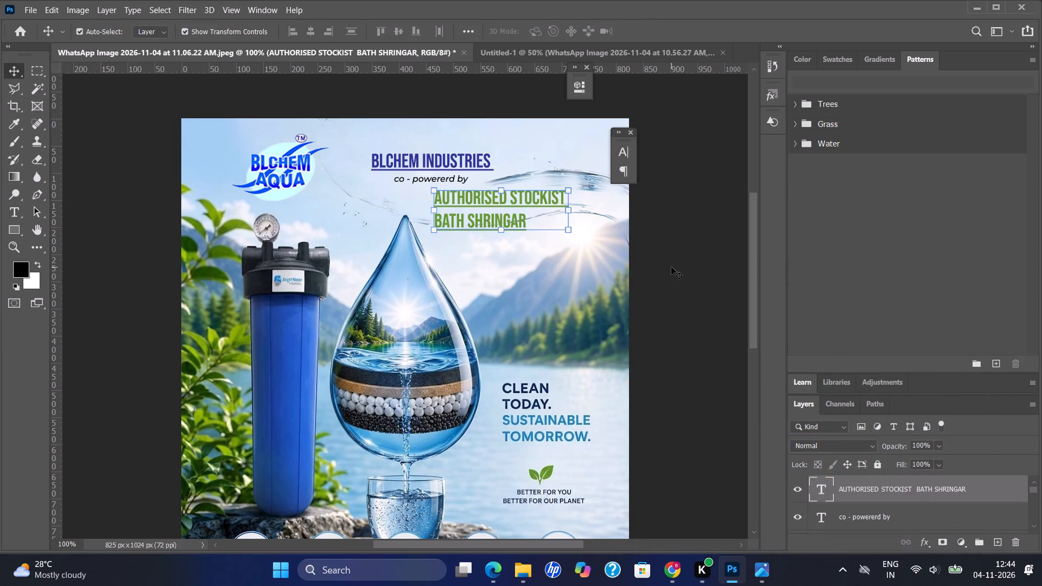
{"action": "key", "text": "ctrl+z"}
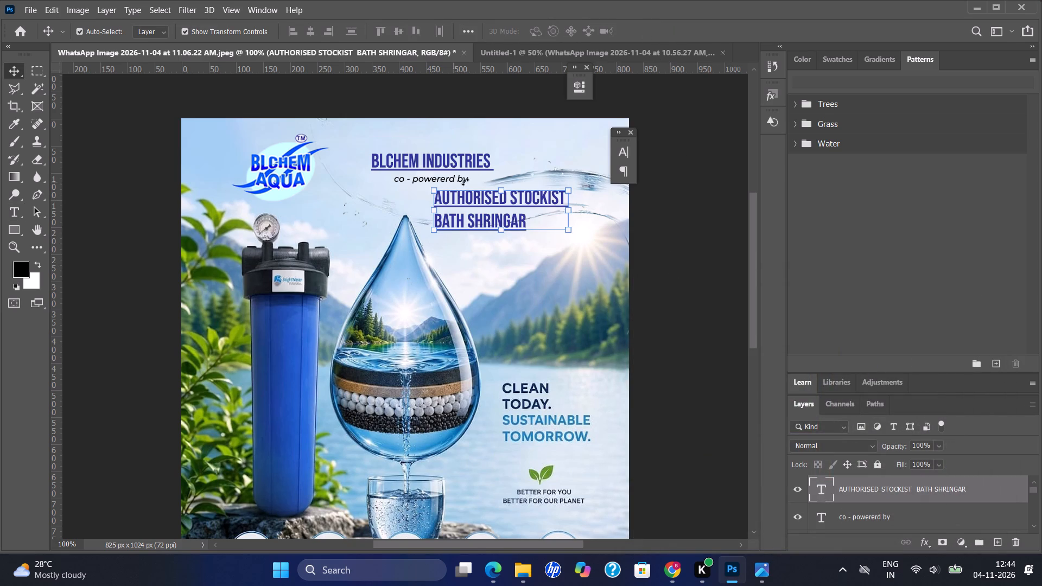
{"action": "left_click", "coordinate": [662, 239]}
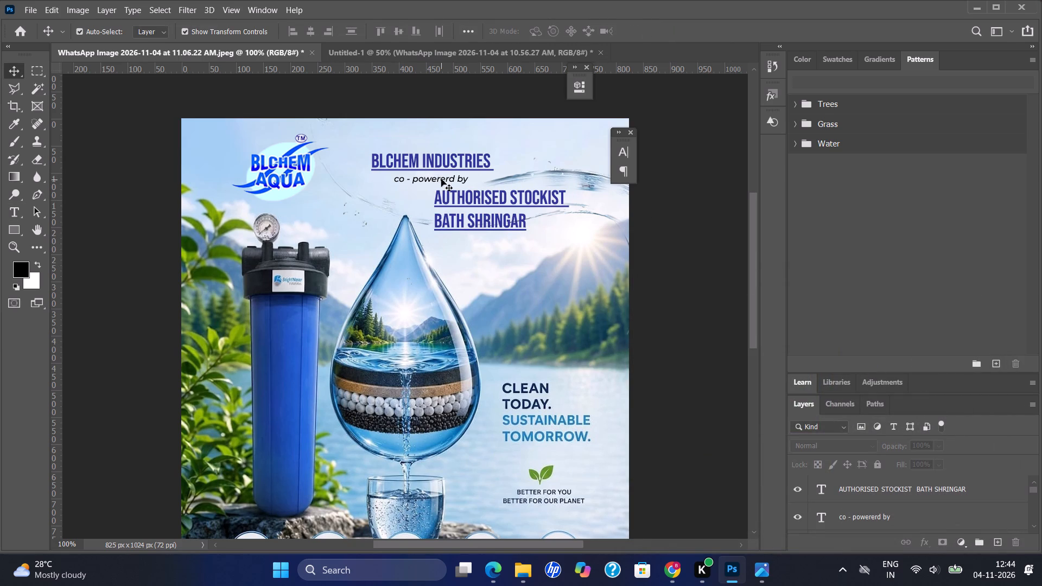
Recolour the "co - powererd by" text to green 669933, sampled from the leaf icon.
{"action": "triple_click", "coordinate": [441, 179]}
{"action": "left_click", "coordinate": [541, 32]}
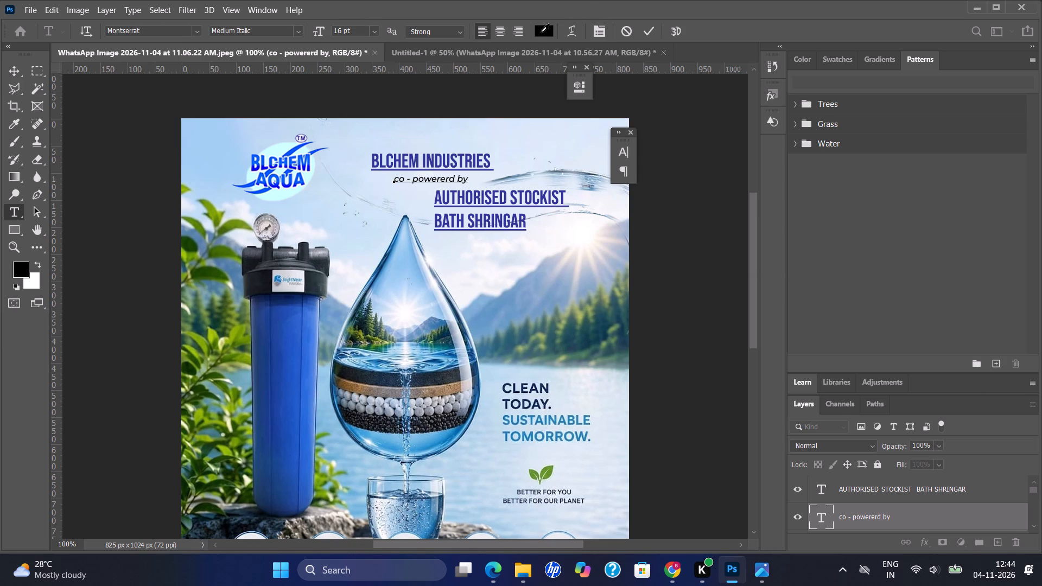
{"action": "left_click", "coordinate": [549, 474]}
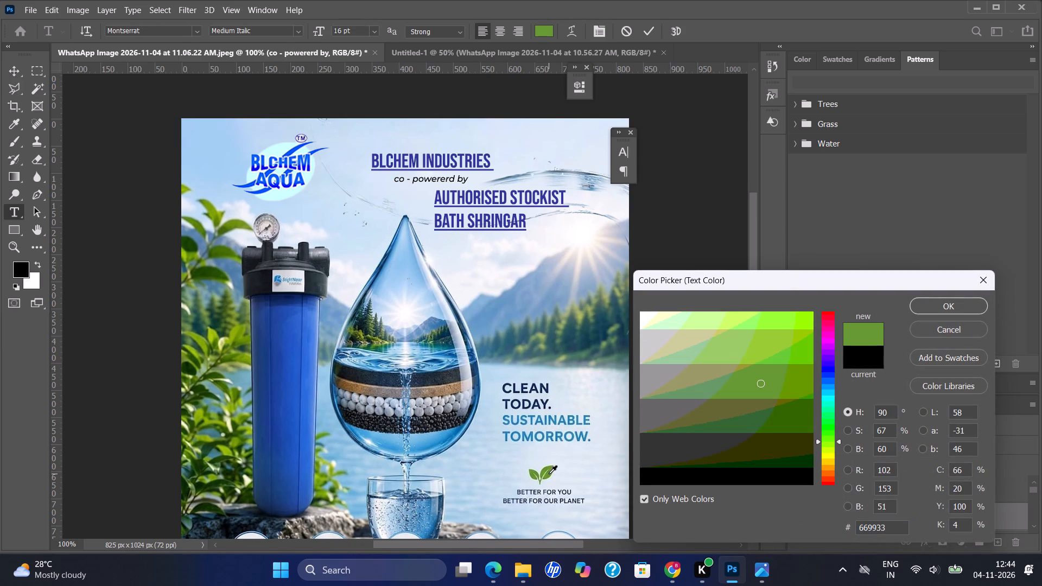
{"action": "left_click", "coordinate": [779, 377]}
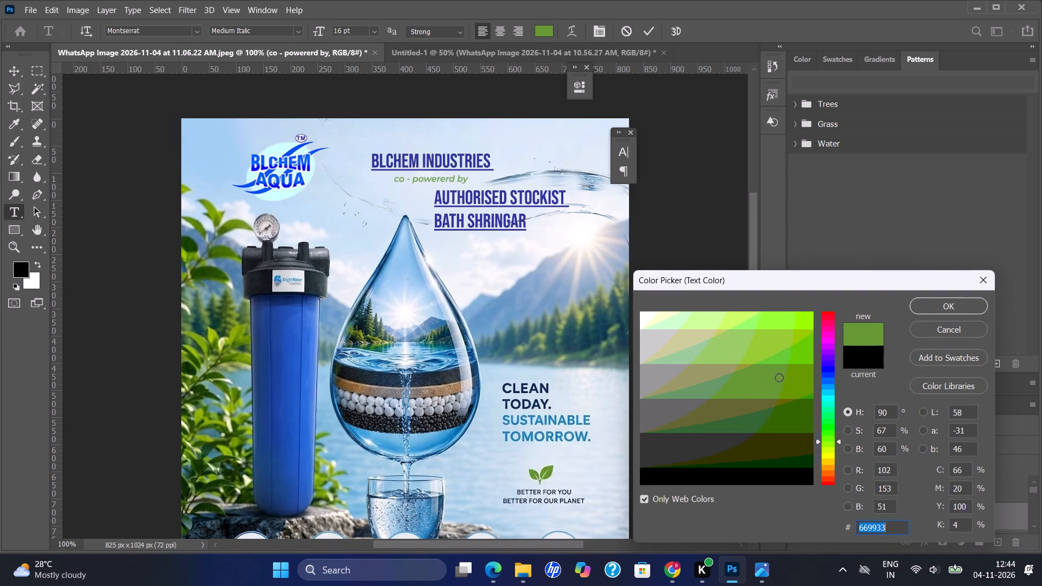
{"action": "left_click", "coordinate": [783, 370]}
{"action": "left_click", "coordinate": [919, 308]}
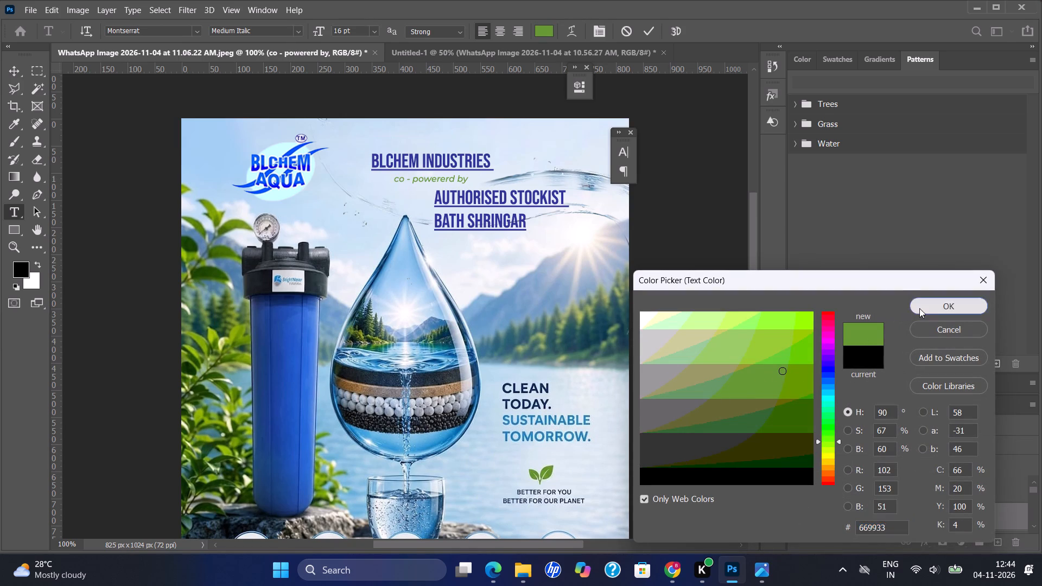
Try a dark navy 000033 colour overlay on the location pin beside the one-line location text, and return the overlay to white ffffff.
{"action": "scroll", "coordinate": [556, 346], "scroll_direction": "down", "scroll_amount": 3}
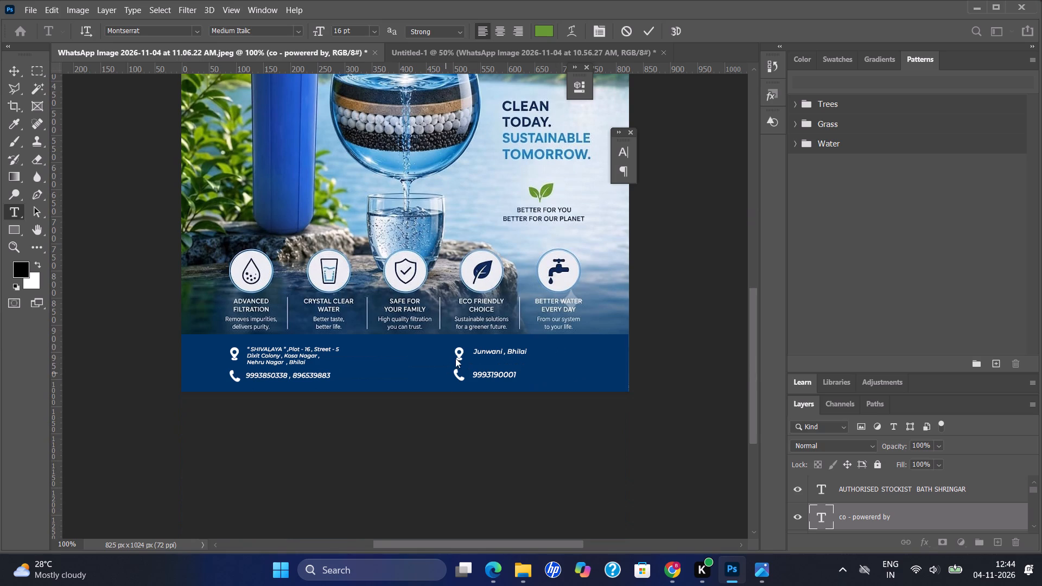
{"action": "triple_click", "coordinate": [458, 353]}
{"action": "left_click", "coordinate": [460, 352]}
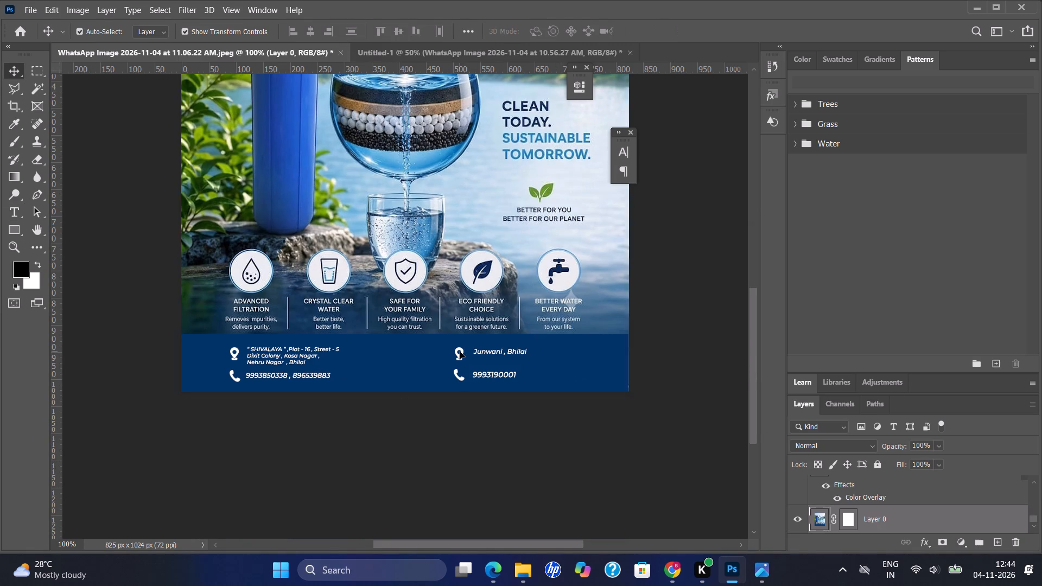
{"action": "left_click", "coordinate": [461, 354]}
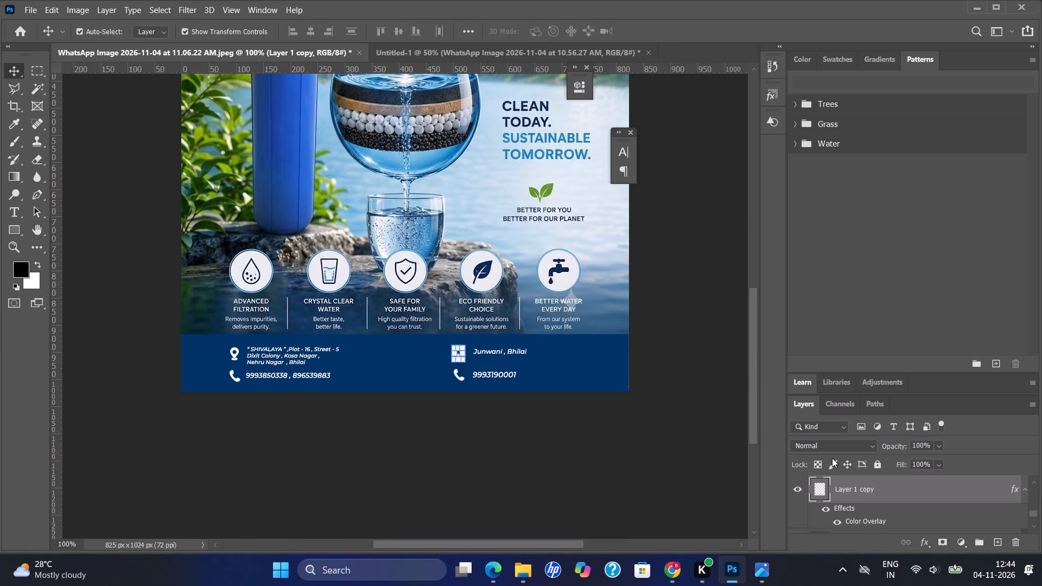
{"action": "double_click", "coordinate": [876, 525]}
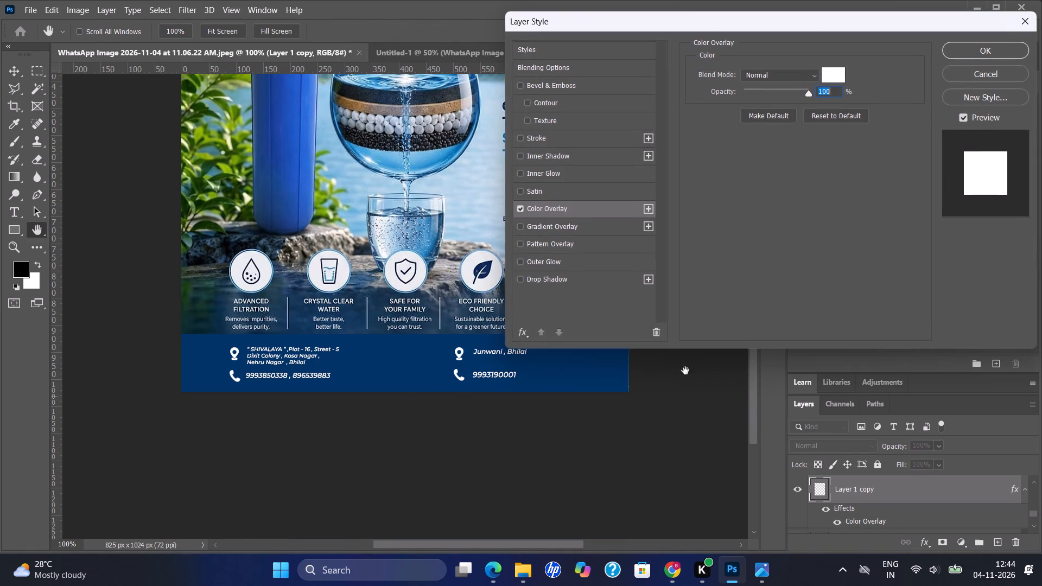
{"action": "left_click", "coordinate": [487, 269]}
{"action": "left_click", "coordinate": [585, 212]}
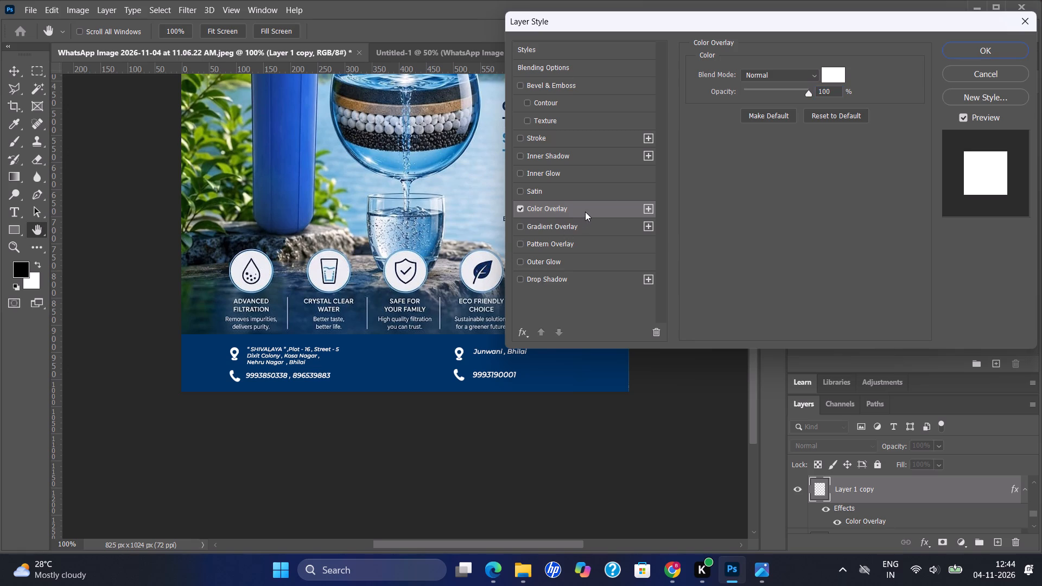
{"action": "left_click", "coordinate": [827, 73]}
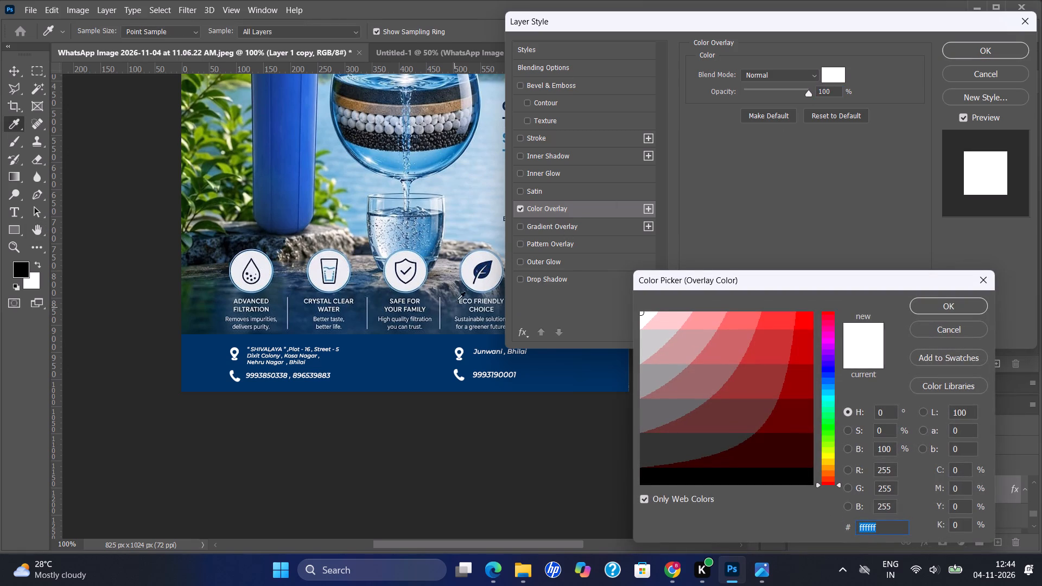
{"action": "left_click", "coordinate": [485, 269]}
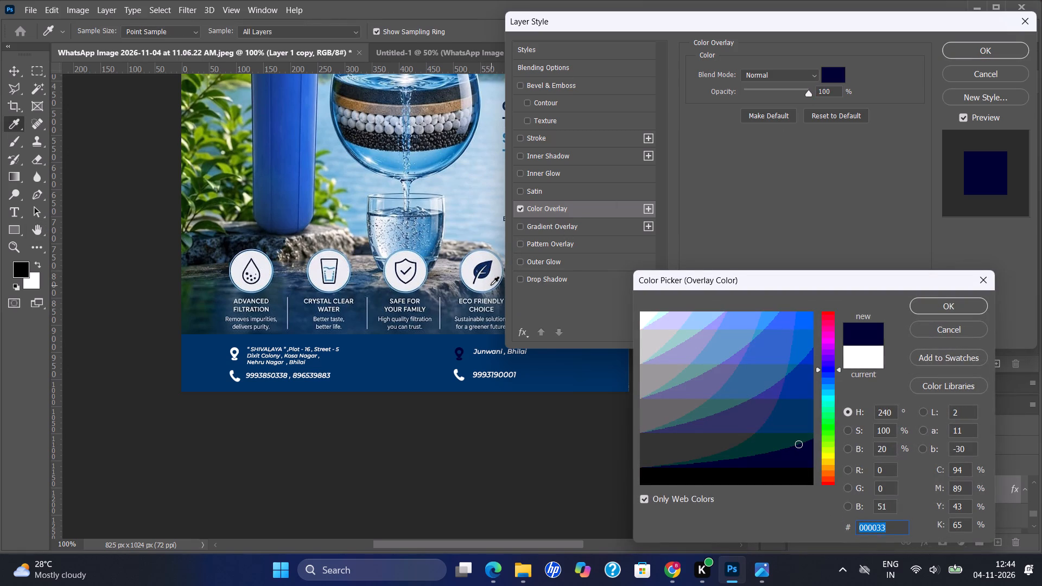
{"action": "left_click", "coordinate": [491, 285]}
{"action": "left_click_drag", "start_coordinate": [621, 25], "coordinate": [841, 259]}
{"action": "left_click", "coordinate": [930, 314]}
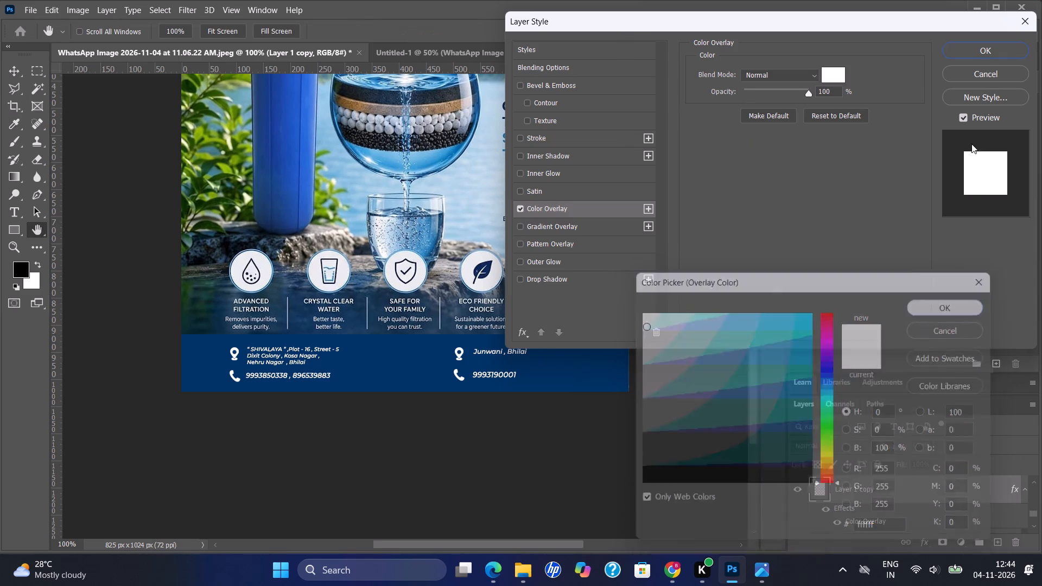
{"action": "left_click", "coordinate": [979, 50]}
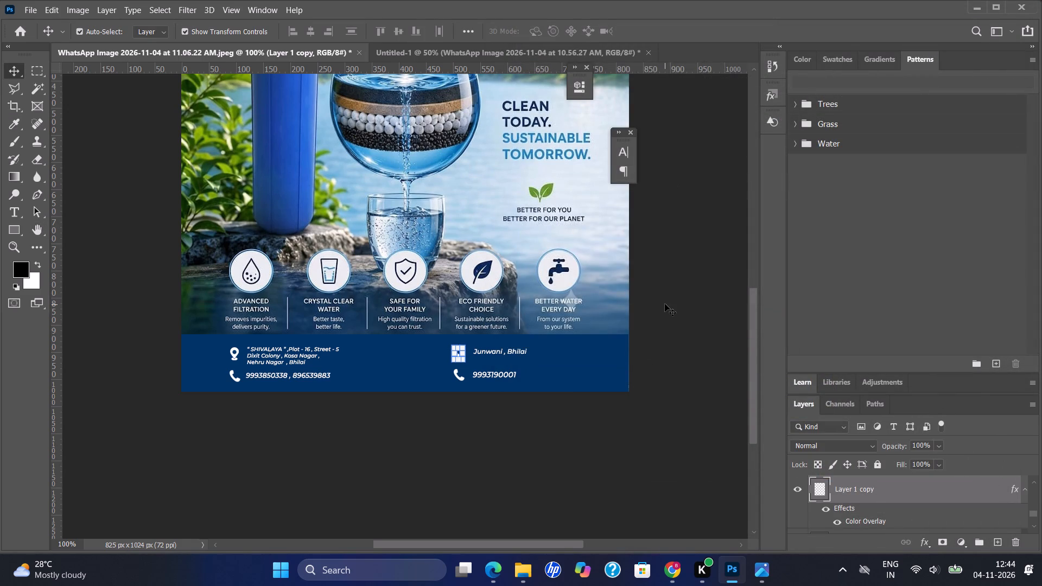
On the background image layer, content-aware fill the small light artefact patch just above WATER in the BETTER WATER EVERY DAY caption, and clear the selection.
{"action": "left_click", "coordinate": [665, 304]}
{"action": "left_click_drag", "start_coordinate": [749, 366], "coordinate": [749, 356]}
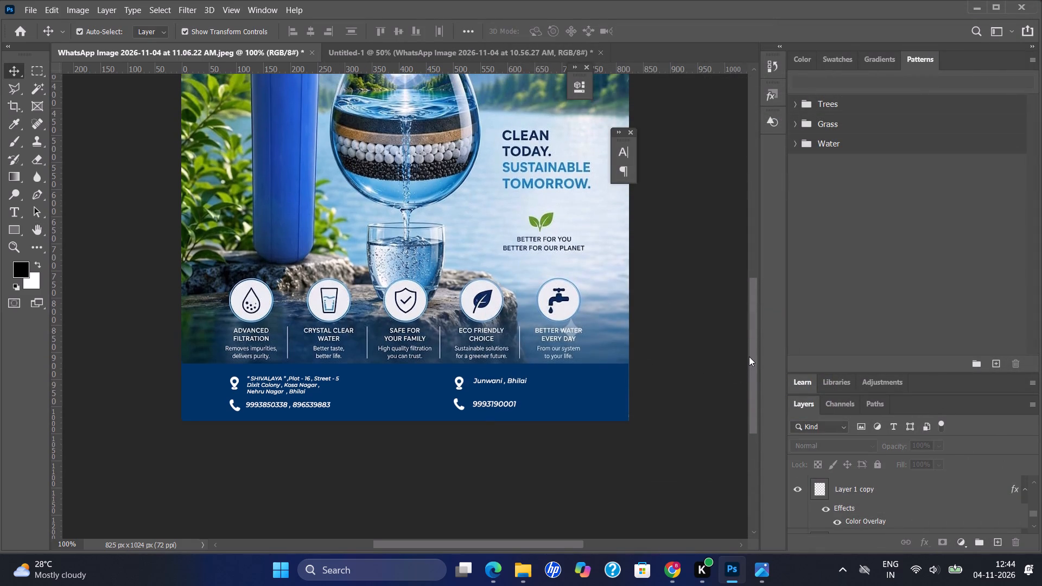
{"action": "left_click_drag", "start_coordinate": [749, 356], "coordinate": [749, 342]}
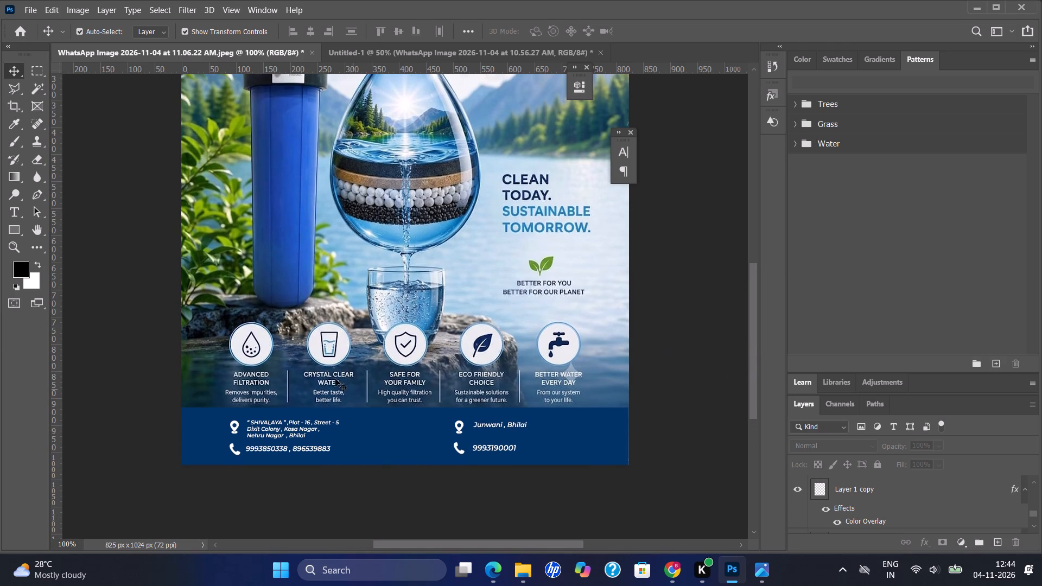
{"action": "left_click", "coordinate": [582, 302]}
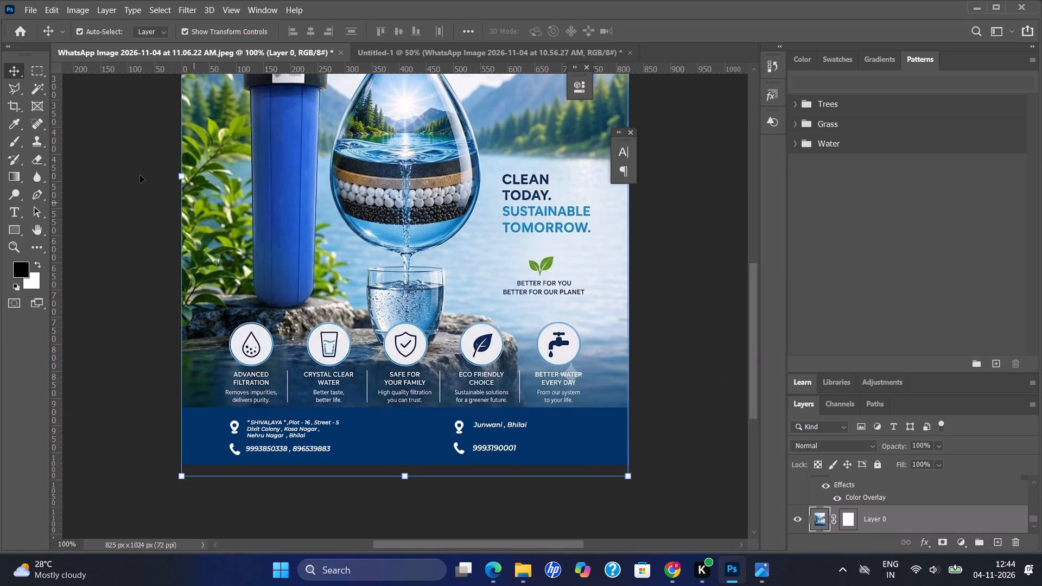
{"action": "left_click_drag", "start_coordinate": [45, 72], "coordinate": [354, 321]}
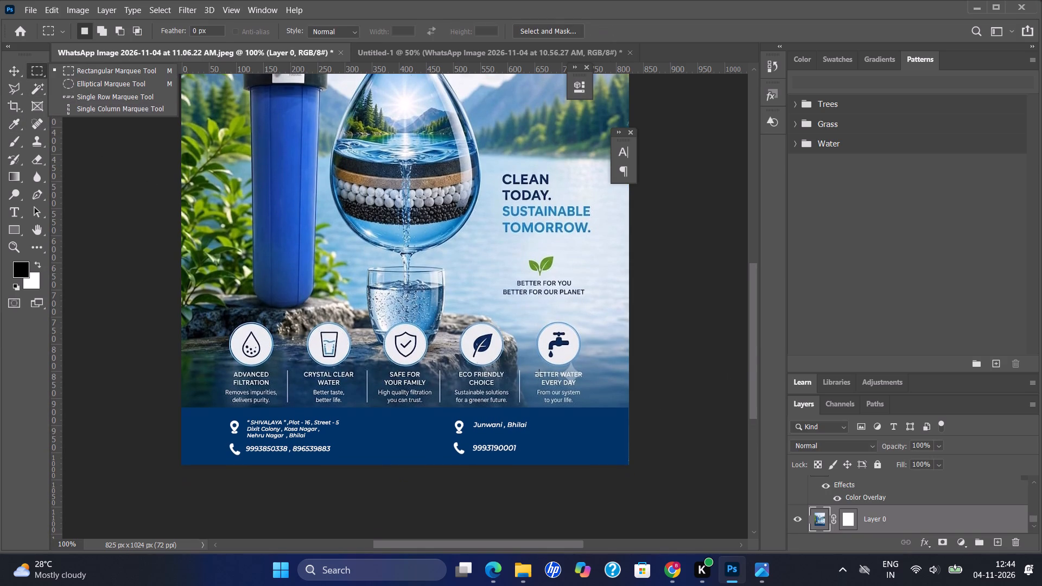
{"action": "left_click_drag", "start_coordinate": [566, 366], "coordinate": [577, 368]}
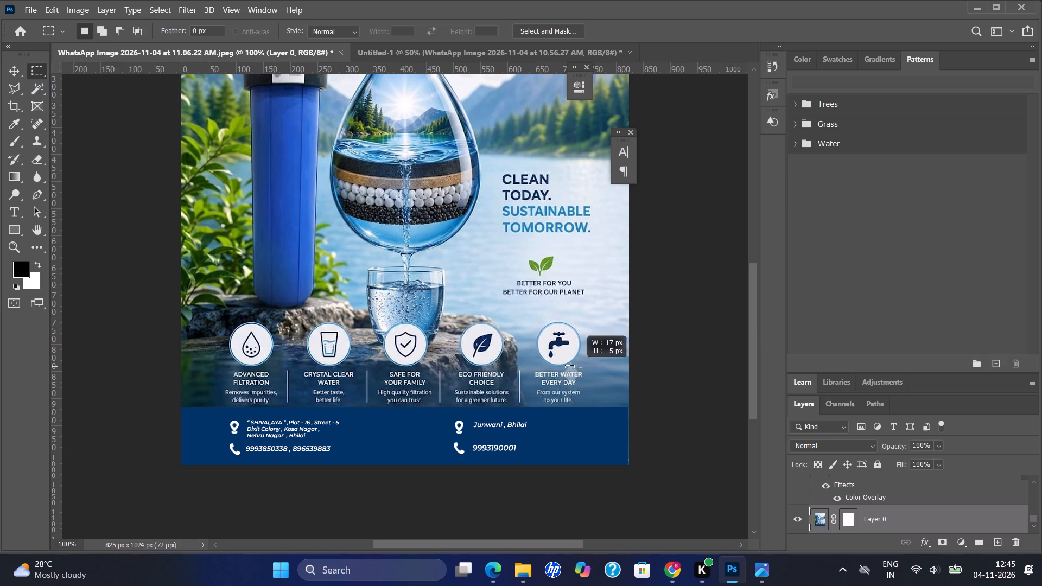
{"action": "left_click_drag", "start_coordinate": [577, 368], "coordinate": [587, 371]}
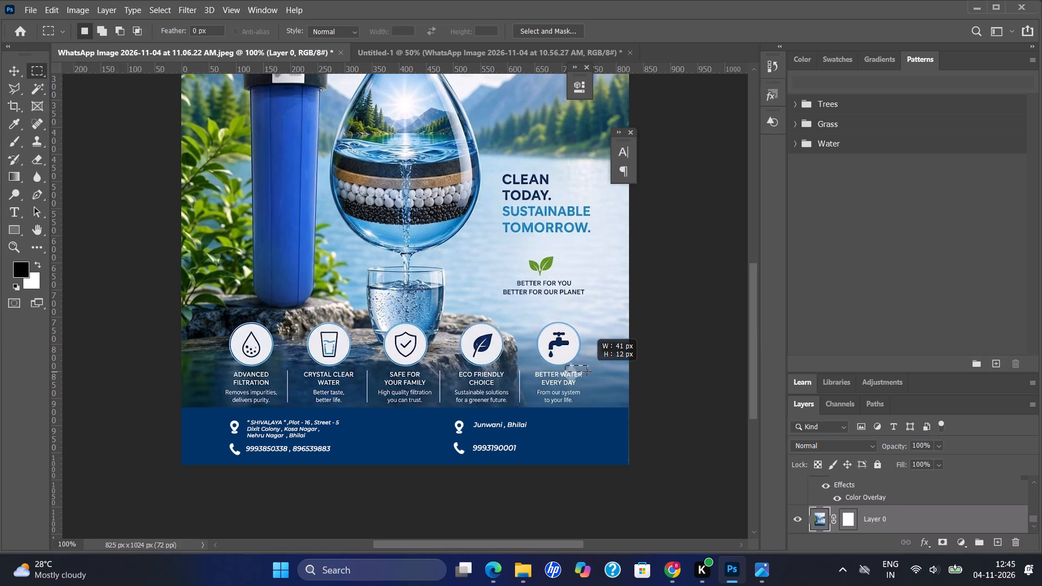
{"action": "left_click_drag", "start_coordinate": [587, 371], "coordinate": [584, 370]}
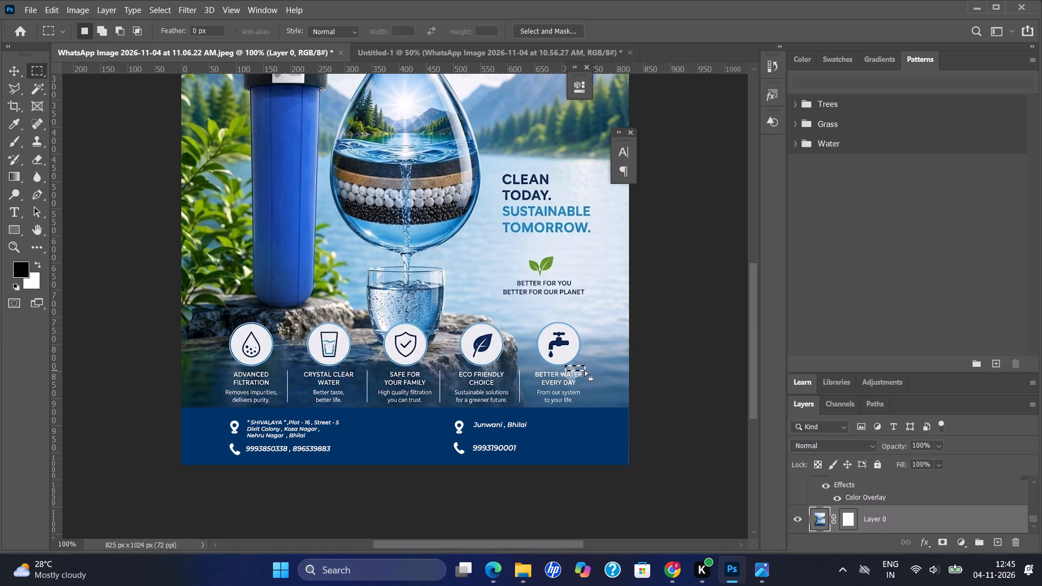
{"action": "key", "text": "shift+BackSpace"}
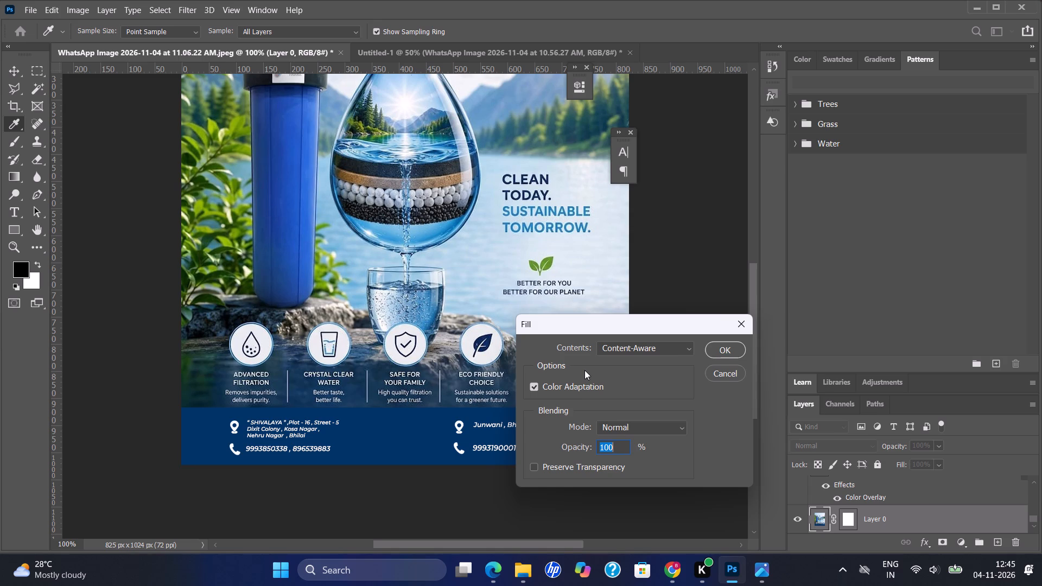
{"action": "key", "text": "shift+BackSpace"}
{"action": "left_click", "coordinate": [645, 342]}
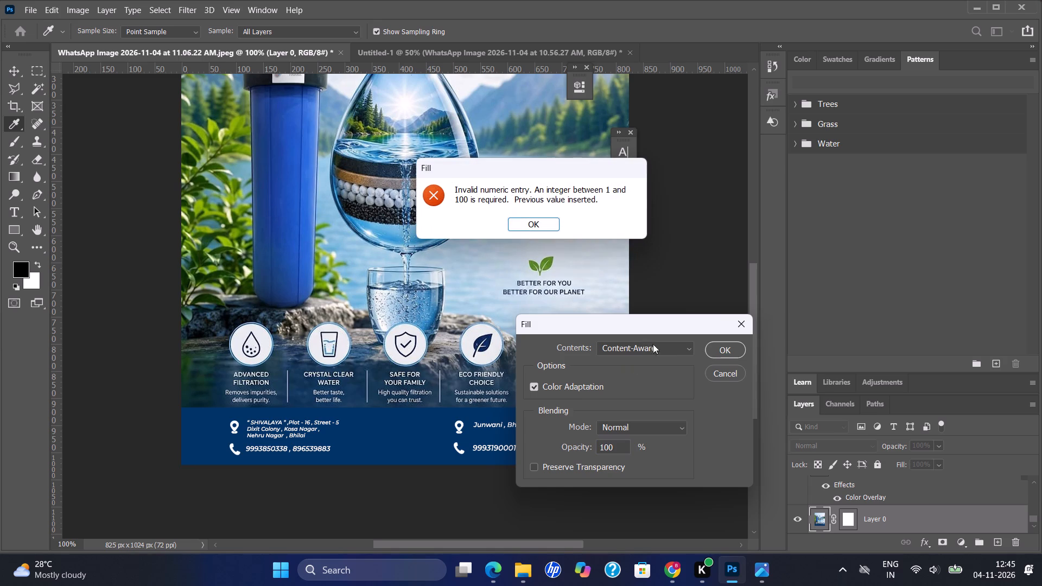
{"action": "left_click", "coordinate": [542, 223]}
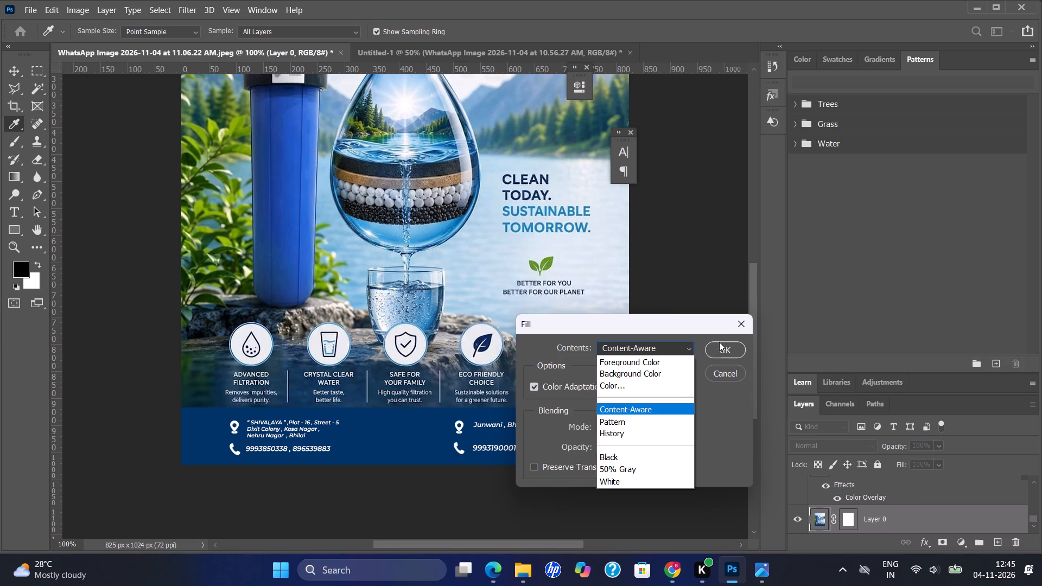
{"action": "left_click", "coordinate": [723, 348]}
{"action": "left_click", "coordinate": [723, 349]}
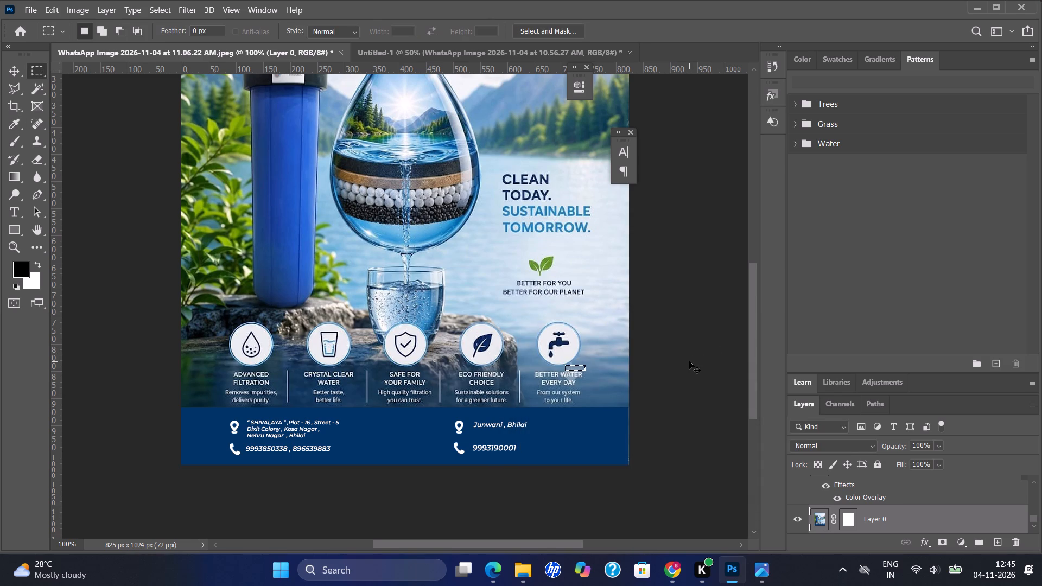
{"action": "key", "text": "ctrl+d"}
Content-aware fill a thin strip about 76 by 5 px between the BETTER WATER and EVERY DAY lines, nudged up slightly, and clear the selection.
{"action": "left_click_drag", "start_coordinate": [562, 379], "coordinate": [602, 380]}
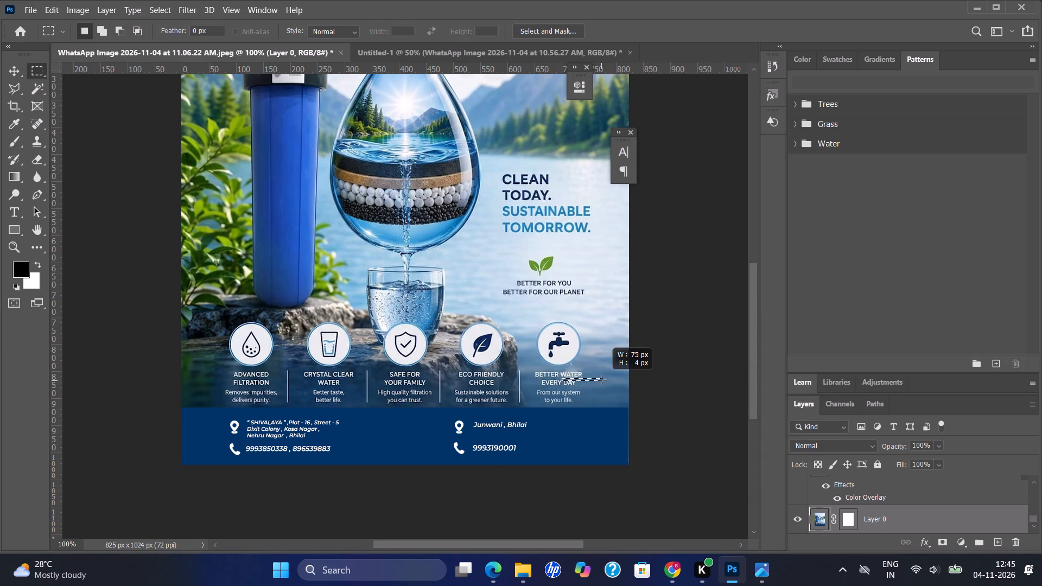
{"action": "left_click_drag", "start_coordinate": [602, 380], "coordinate": [602, 377]}
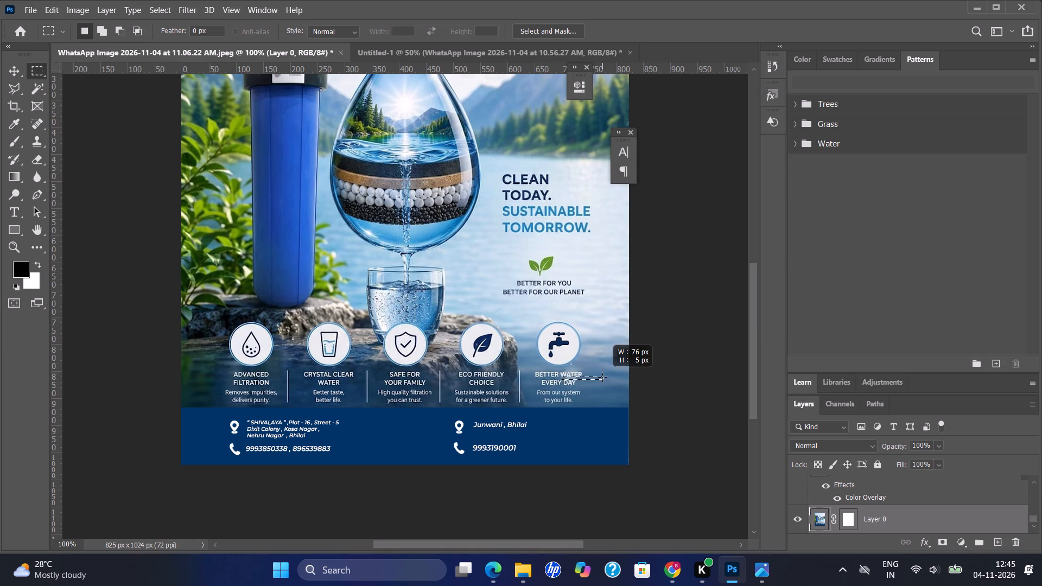
{"action": "left_click_drag", "start_coordinate": [602, 377], "coordinate": [602, 379]}
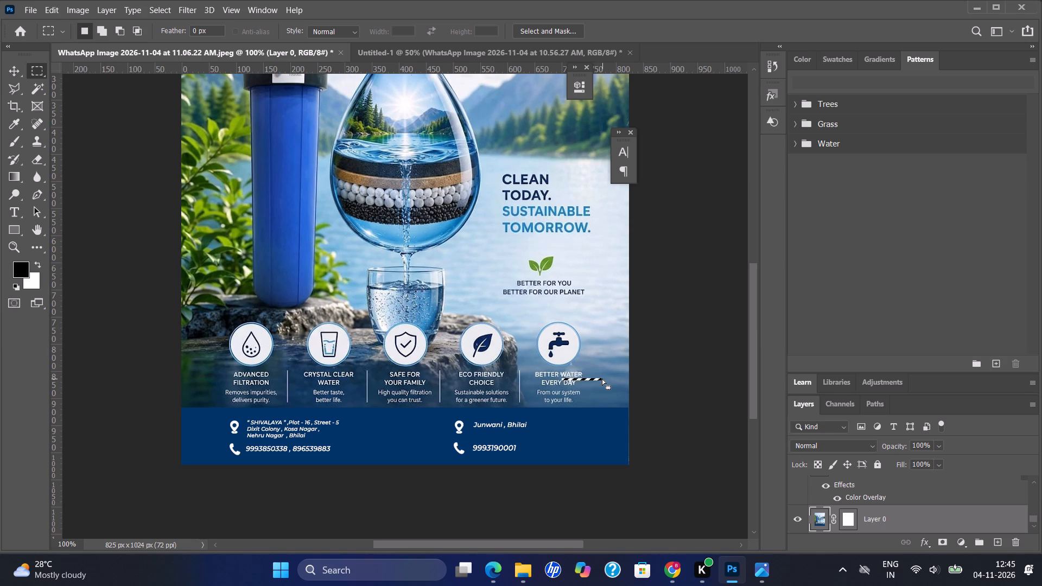
{"action": "key", "text": "Up"}
{"action": "key", "text": "shift+BackSpace"}
{"action": "key", "text": "Return"}
{"action": "key", "text": "ctrl+d"}
Content-aware fill a thin strip about 80 px wide between the tap icon and the BETTER WATER line, and clear the selection.
{"action": "left_click_drag", "start_coordinate": [563, 367], "coordinate": [605, 368]}
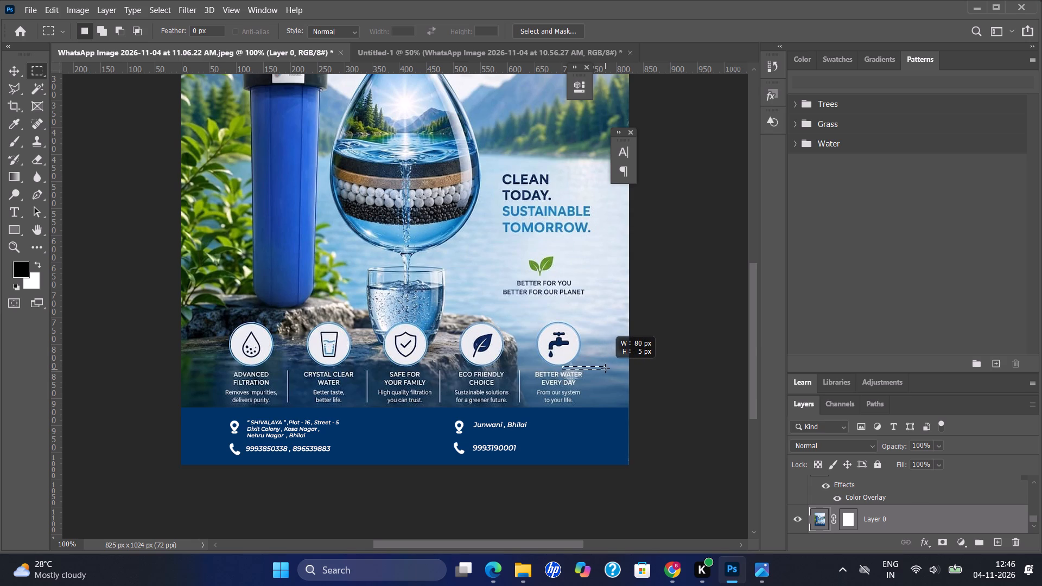
{"action": "left_click_drag", "start_coordinate": [605, 368], "coordinate": [605, 369]}
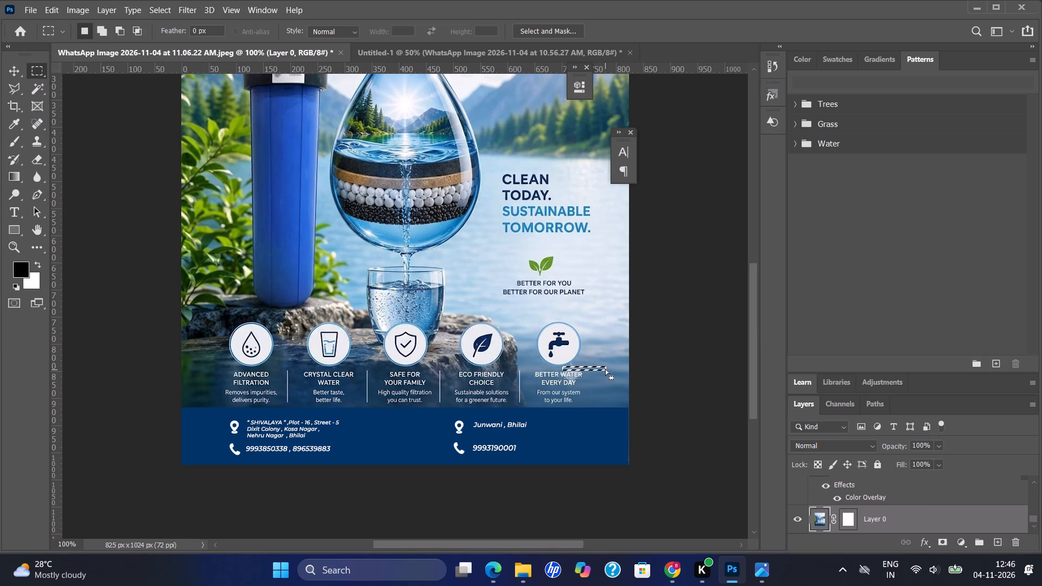
{"action": "key", "text": "shift+BackSpace"}
{"action": "key", "text": "Return"}
{"action": "key", "text": "ctrl+d"}
At 200% zoom, content-aware fill the remaining light smudge in a narrow strip directly beneath WATER in the tap icon's caption, and clear the selection.
{"action": "key", "text": "ctrl+equal"}
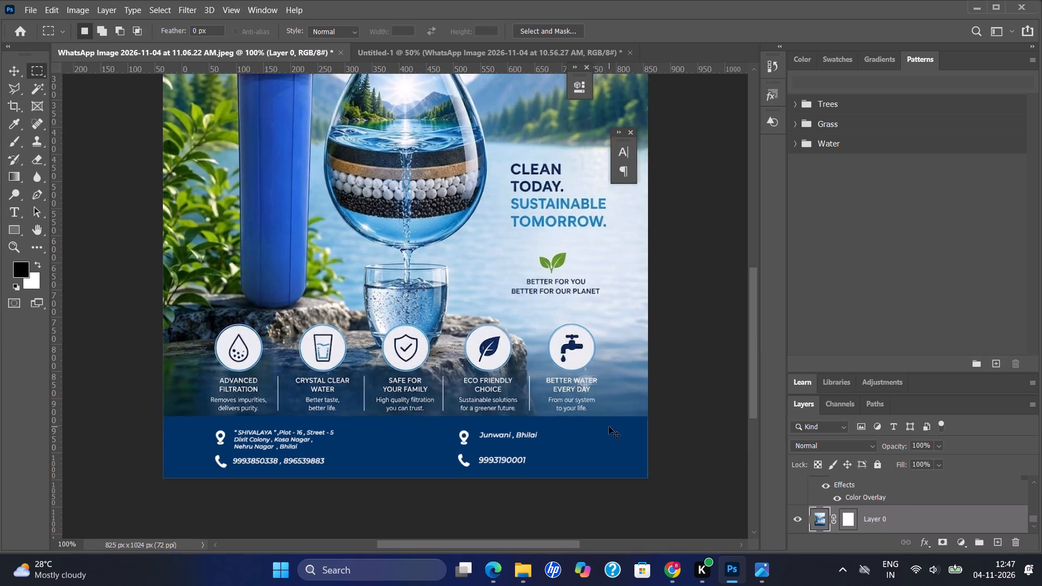
{"action": "left_click_drag", "start_coordinate": [514, 545], "coordinate": [560, 558]}
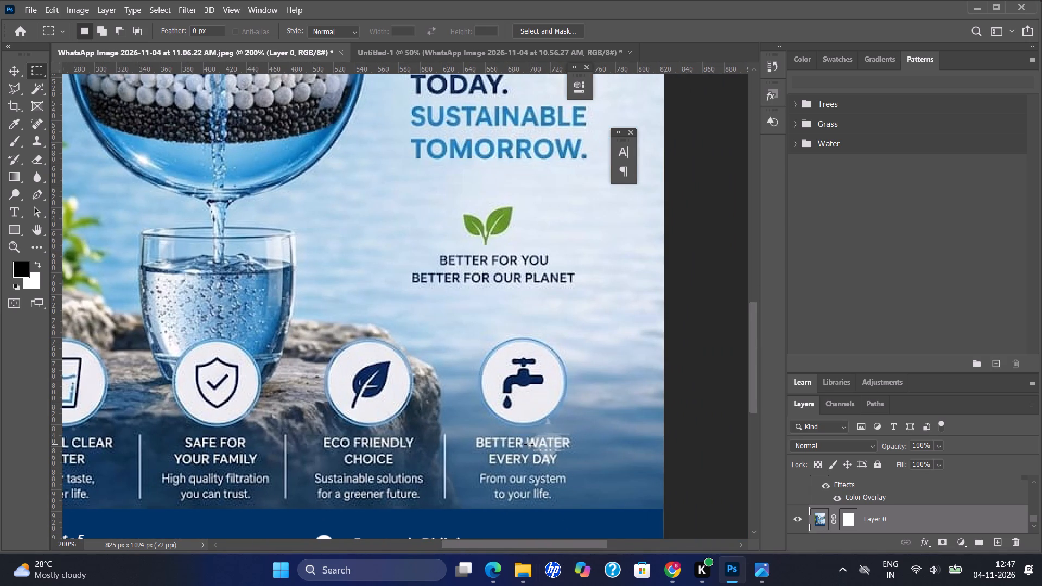
{"action": "left_click_drag", "start_coordinate": [529, 450], "coordinate": [582, 449]}
{"action": "key", "text": "shift+BackSpace"}
{"action": "key", "text": "backslash"}
{"action": "key", "text": "Return"}
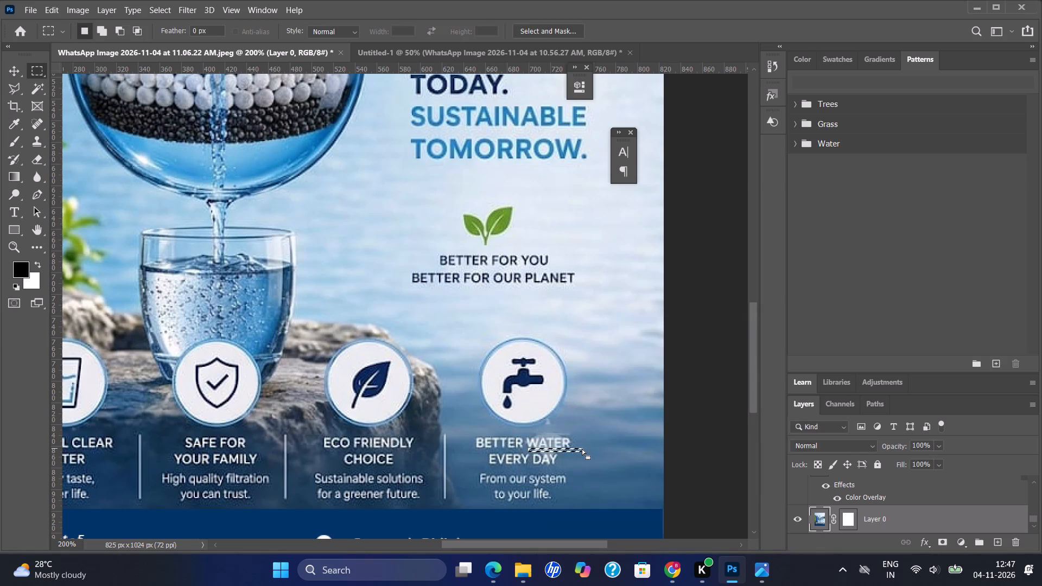
{"action": "key", "text": "ctrl+d"}
{"action": "left_click", "coordinate": [582, 449], "text": "ctrl"}
Switch to Chrome and search Pinterest for leaves.
{"action": "key", "text": "ctrl+minus"}
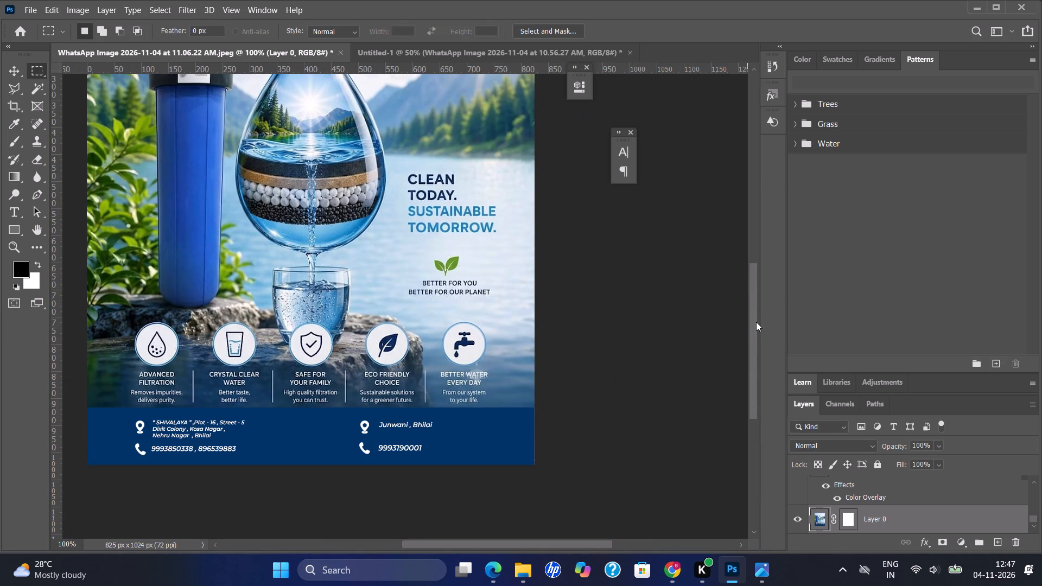
{"action": "left_click_drag", "start_coordinate": [755, 323], "coordinate": [748, 243]}
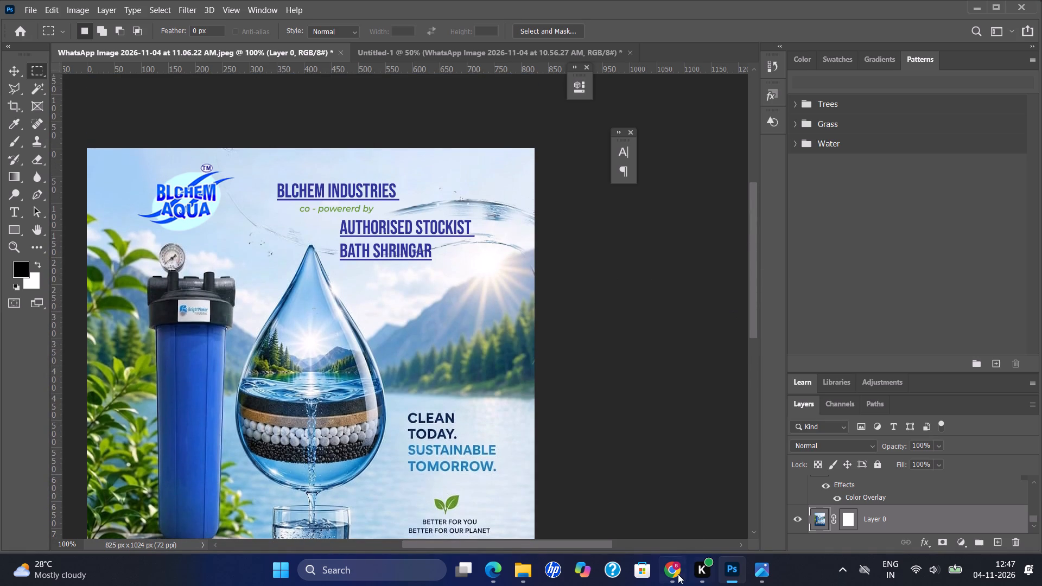
{"action": "left_click", "coordinate": [675, 575]}
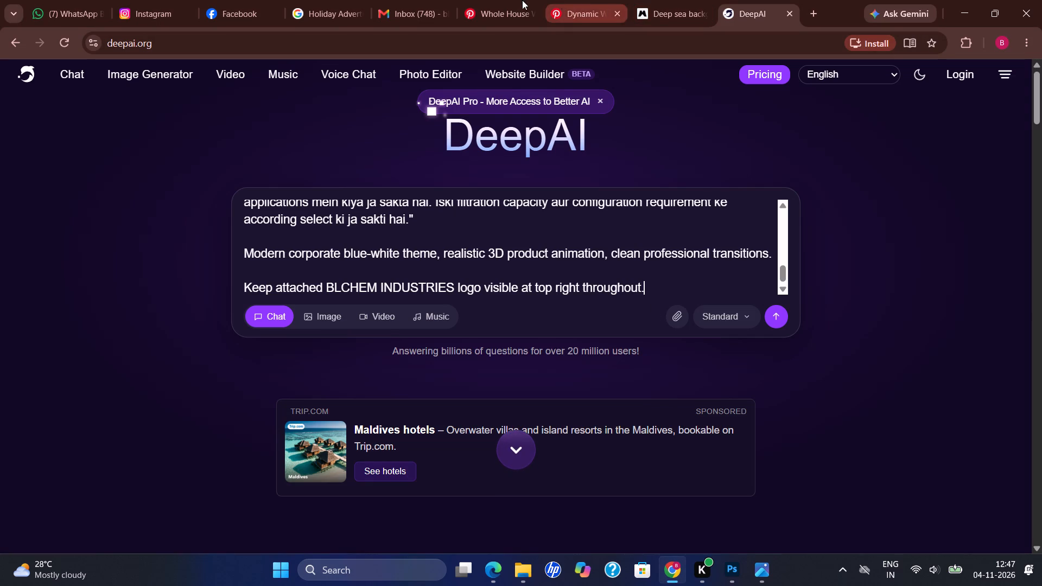
{"action": "left_click", "coordinate": [520, 0]}
{"action": "left_click_drag", "start_coordinate": [558, 5], "coordinate": [521, 37]}
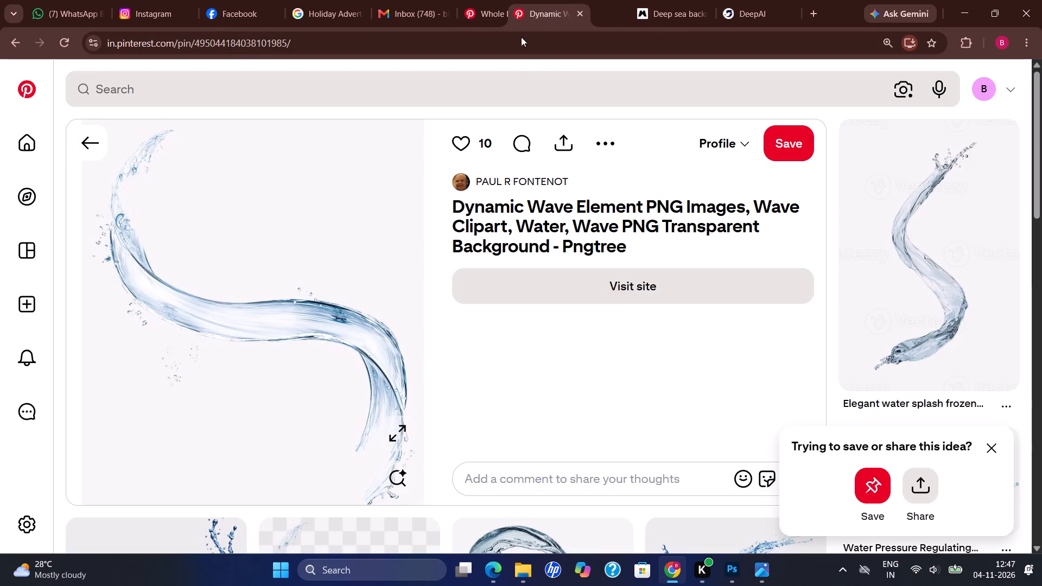
{"action": "left_click_drag", "start_coordinate": [521, 37], "coordinate": [557, 17]}
{"action": "left_click", "coordinate": [504, 90]}
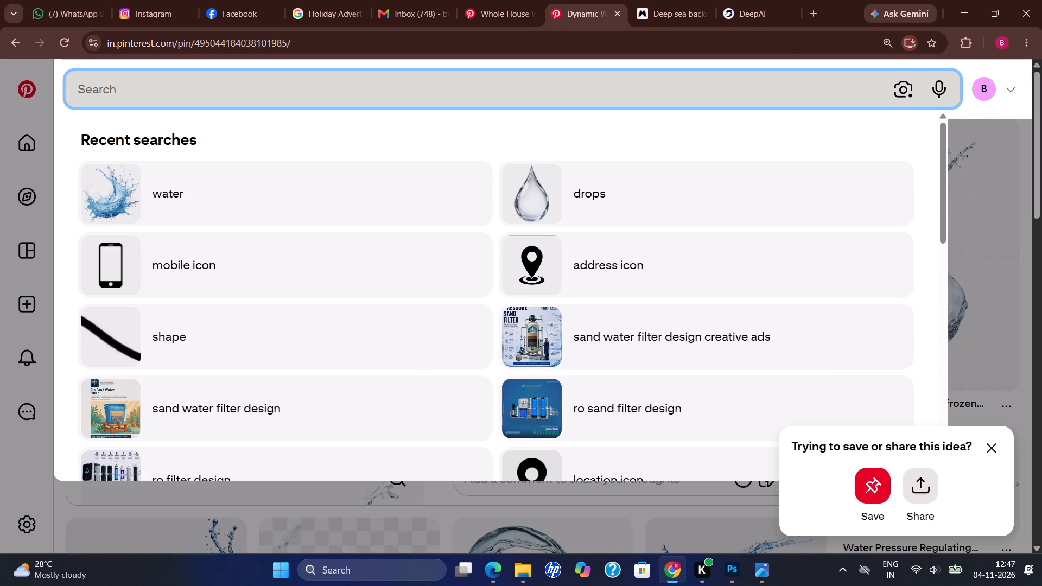
{"action": "type", "text": "leaves"}
{"action": "key", "text": "Return"}
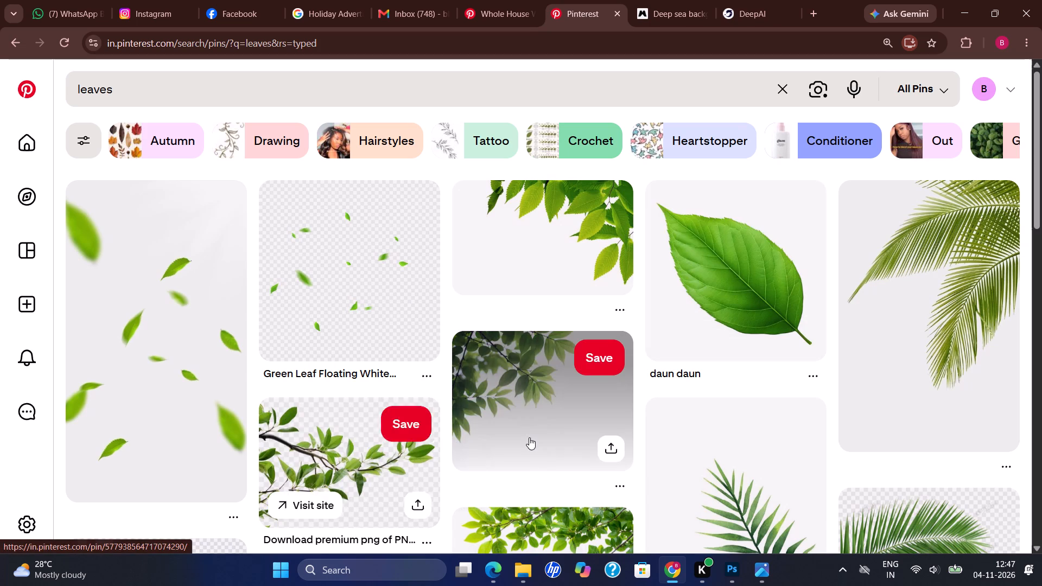
Browse the leaves search results for green leaf artwork suitable for the poster, returning to the first results.
{"action": "scroll", "coordinate": [529, 437], "scroll_direction": "down", "scroll_amount": 1}
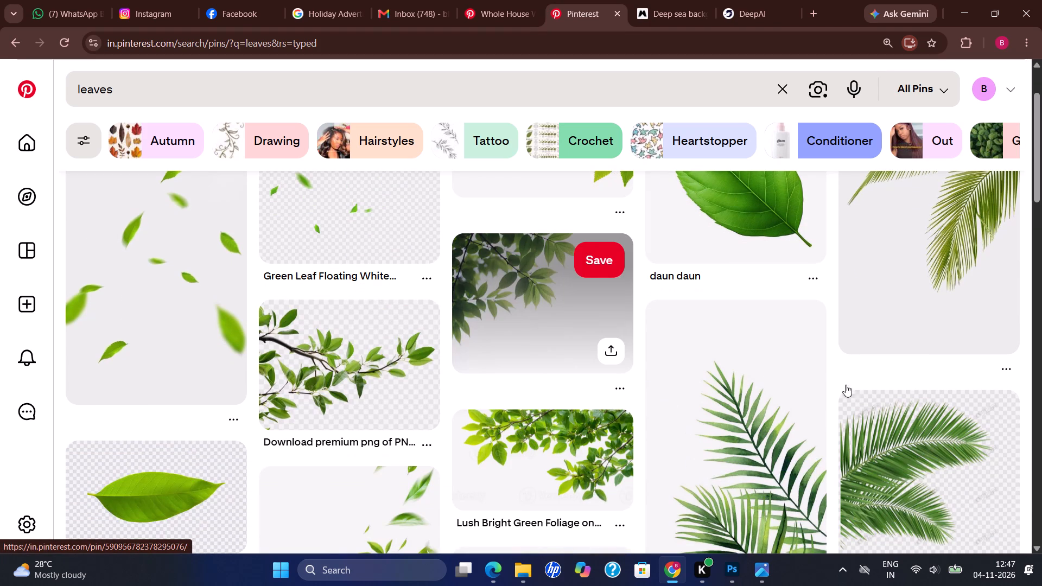
{"action": "scroll", "coordinate": [719, 334], "scroll_direction": "down", "scroll_amount": 5}
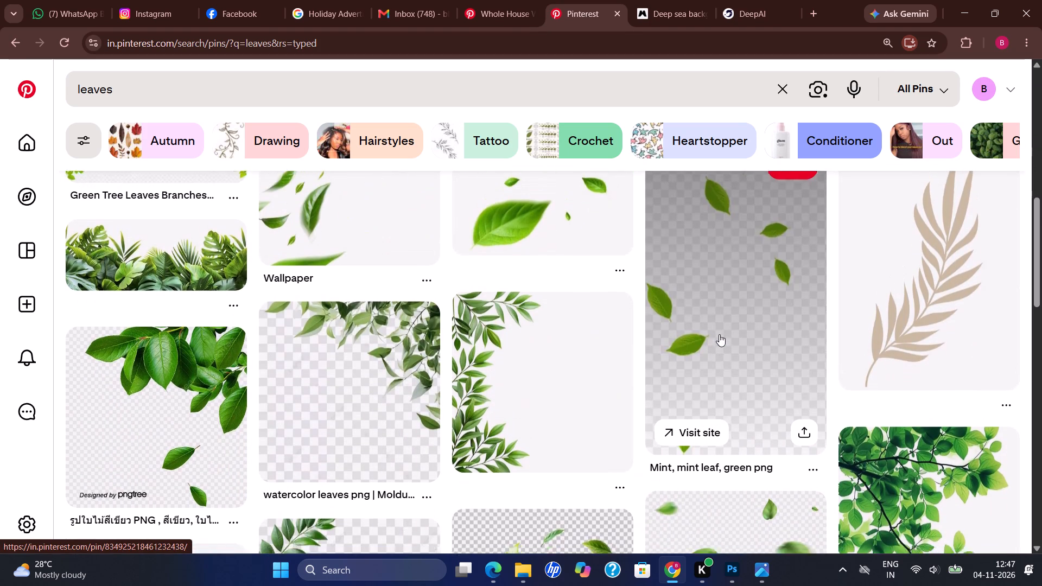
{"action": "scroll", "coordinate": [719, 334], "scroll_direction": "down", "scroll_amount": 4}
{"action": "scroll", "coordinate": [719, 334], "scroll_direction": "left", "scroll_amount": 1}
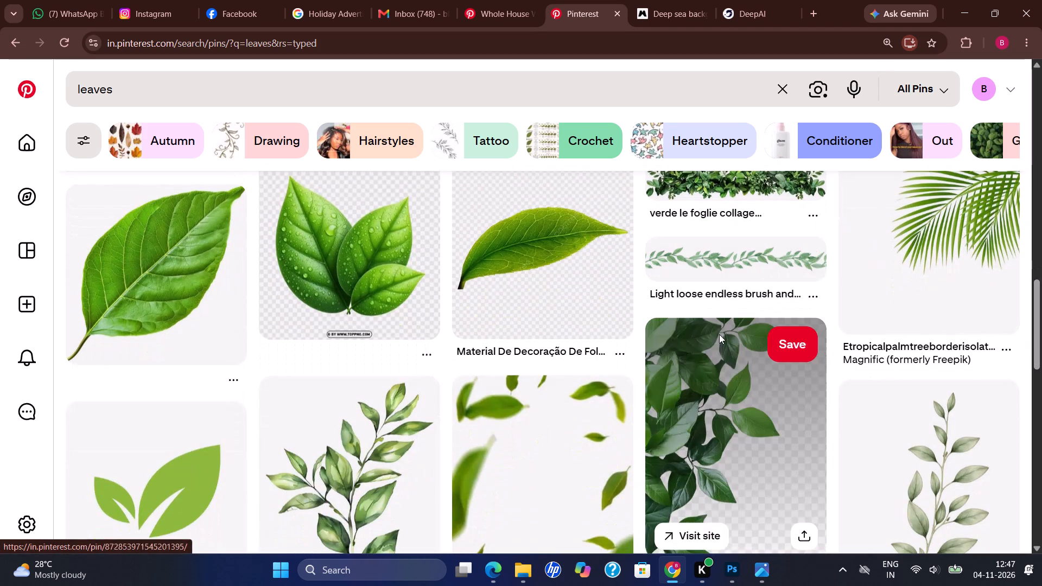
{"action": "scroll", "coordinate": [719, 334], "scroll_direction": "left", "scroll_amount": 1}
{"action": "scroll", "coordinate": [719, 334], "scroll_direction": "down", "scroll_amount": 2}
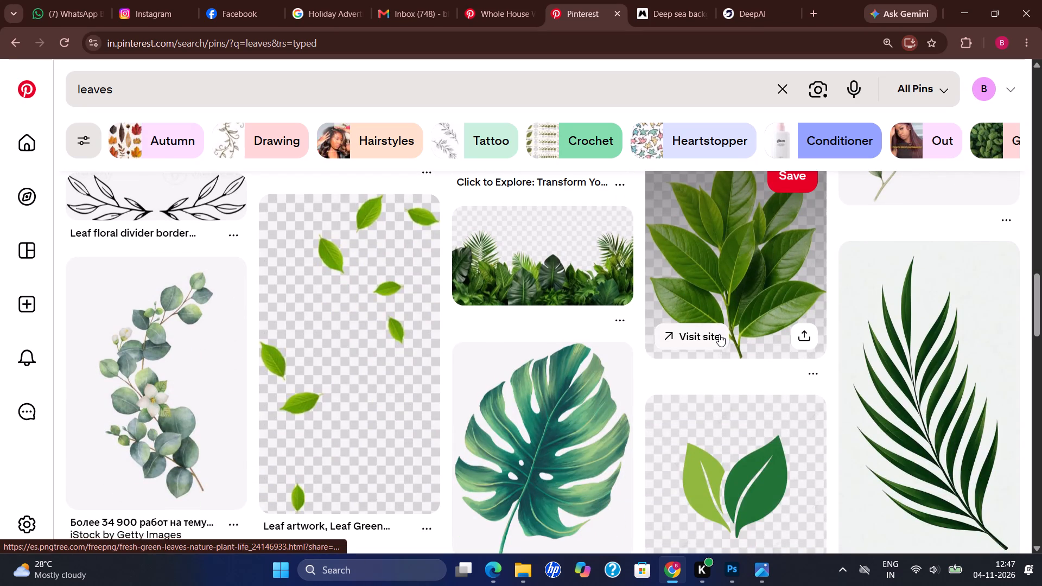
{"action": "scroll", "coordinate": [694, 292], "scroll_direction": "down", "scroll_amount": 2}
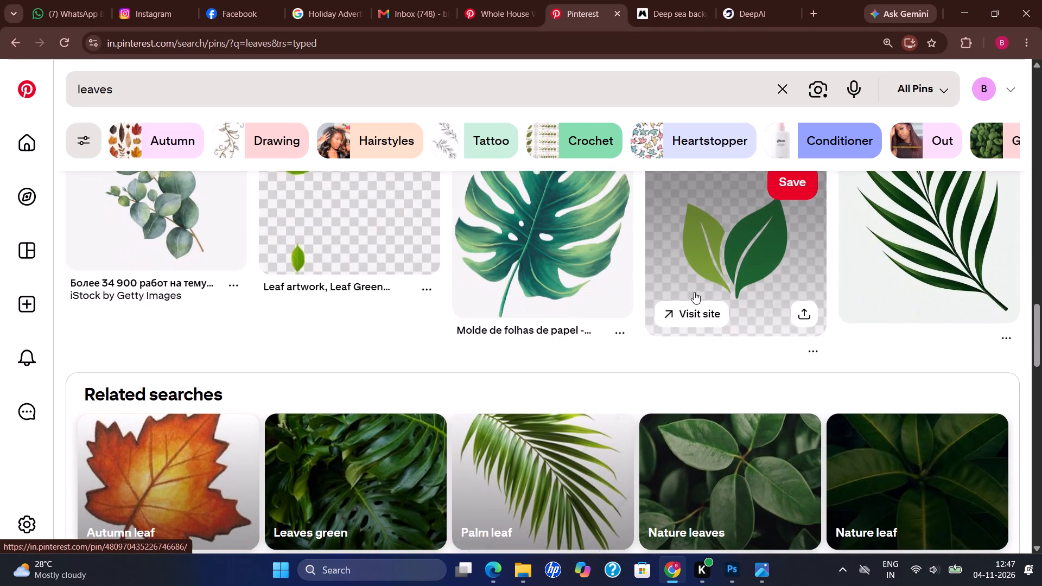
{"action": "scroll", "coordinate": [694, 292], "scroll_direction": "down", "scroll_amount": 5}
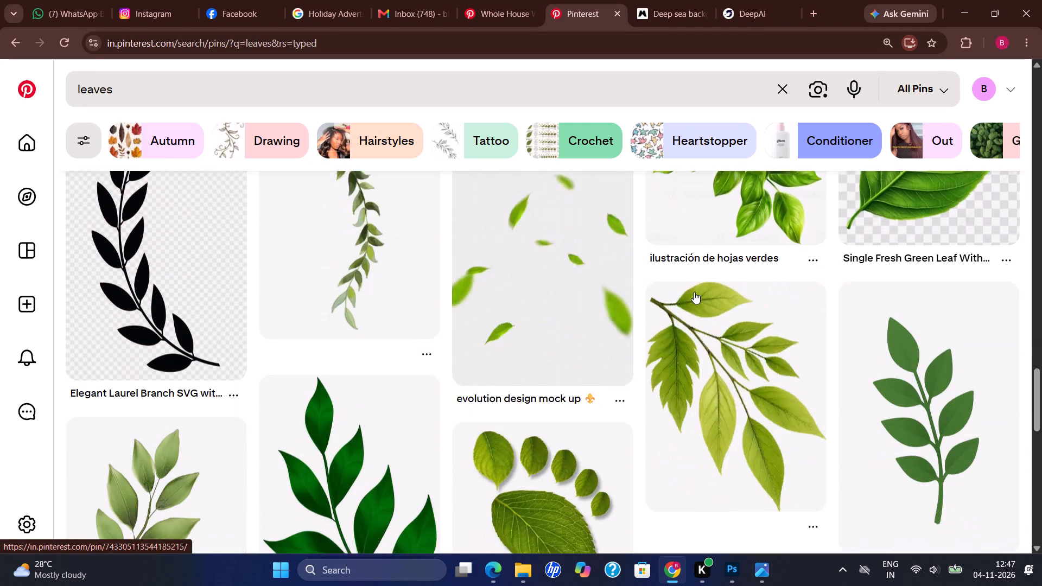
{"action": "scroll", "coordinate": [694, 292], "scroll_direction": "down", "scroll_amount": 2}
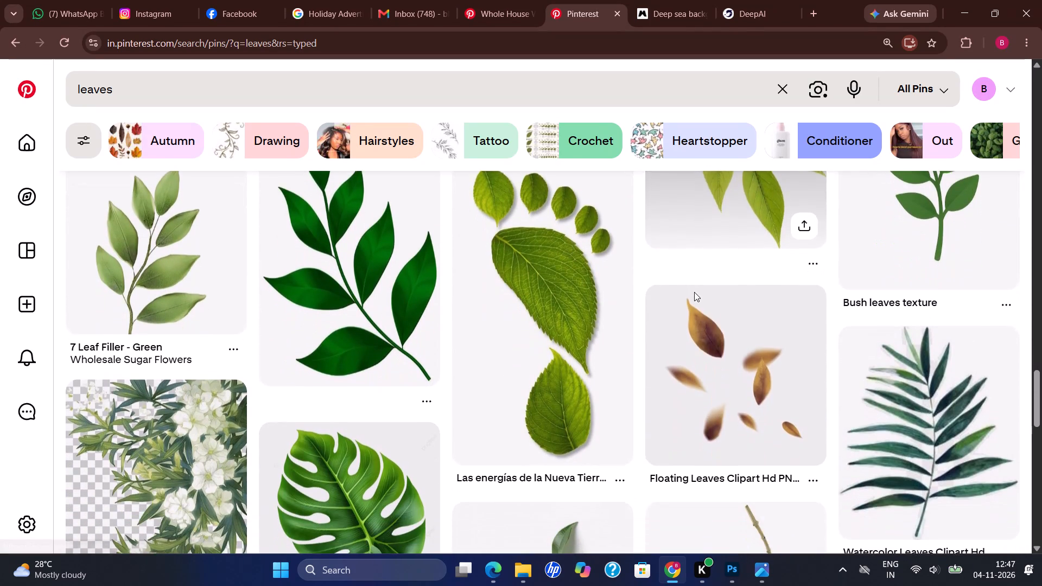
{"action": "scroll", "coordinate": [694, 292], "scroll_direction": "down", "scroll_amount": 4}
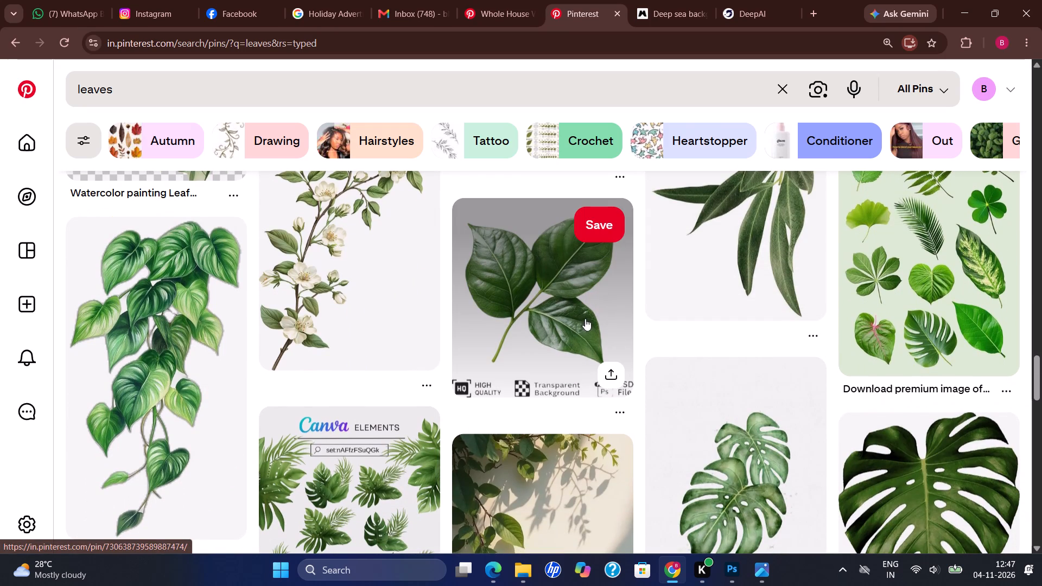
{"action": "scroll", "coordinate": [567, 340], "scroll_direction": "down", "scroll_amount": 5}
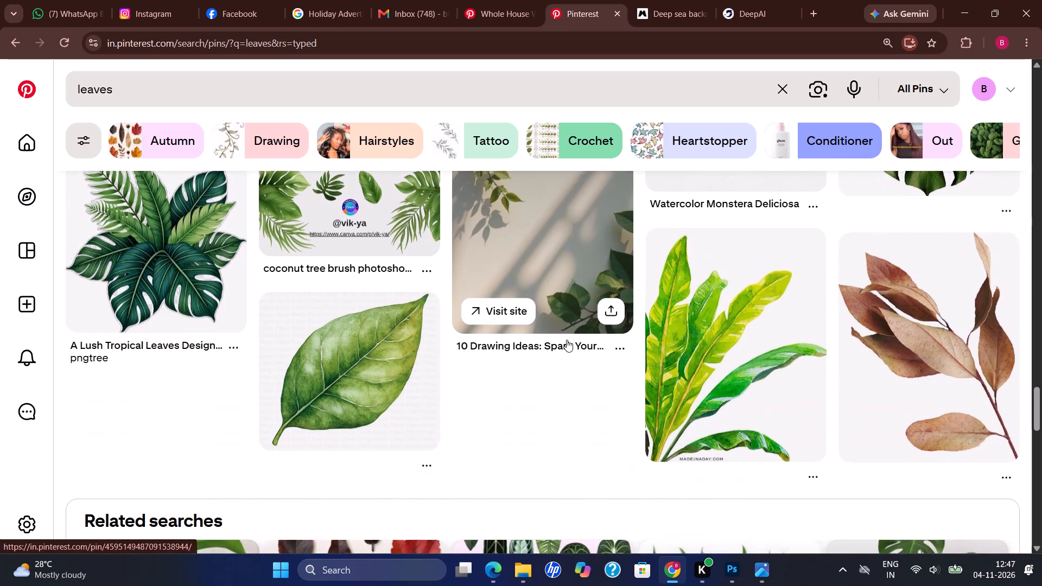
{"action": "scroll", "coordinate": [567, 340], "scroll_direction": "down", "scroll_amount": 4}
{"action": "scroll", "coordinate": [567, 340], "scroll_direction": "up", "scroll_amount": 1}
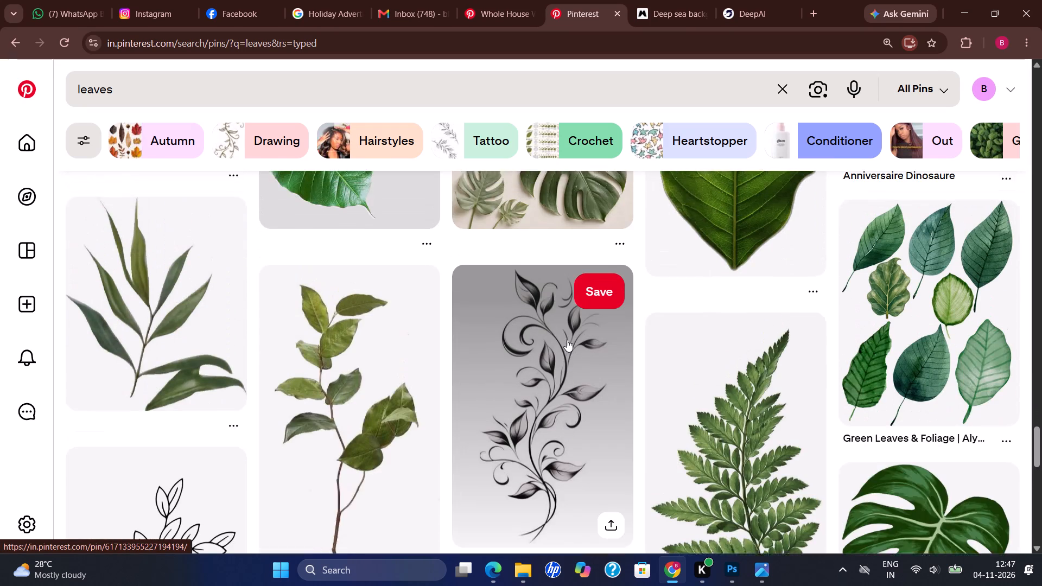
{"action": "scroll", "coordinate": [567, 340], "scroll_direction": "up", "scroll_amount": 3}
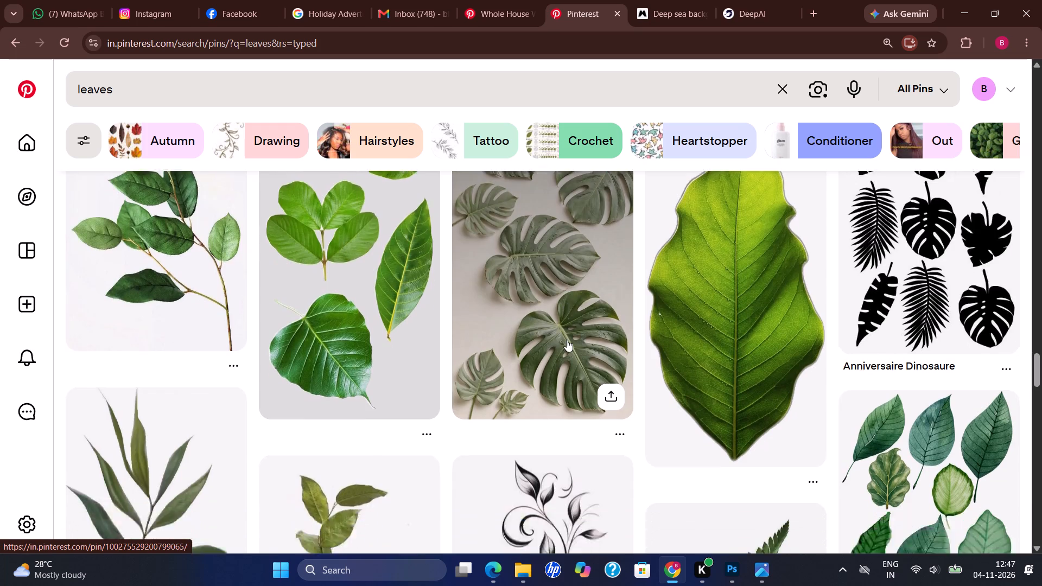
{"action": "scroll", "coordinate": [567, 340], "scroll_direction": "up", "scroll_amount": 7}
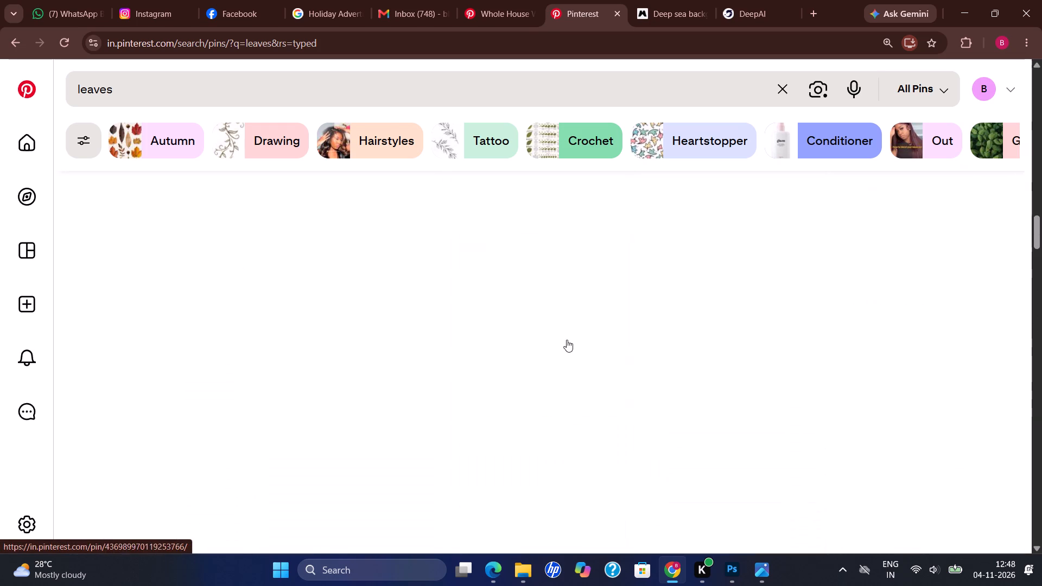
{"action": "scroll", "coordinate": [567, 340], "scroll_direction": "up", "scroll_amount": 5}
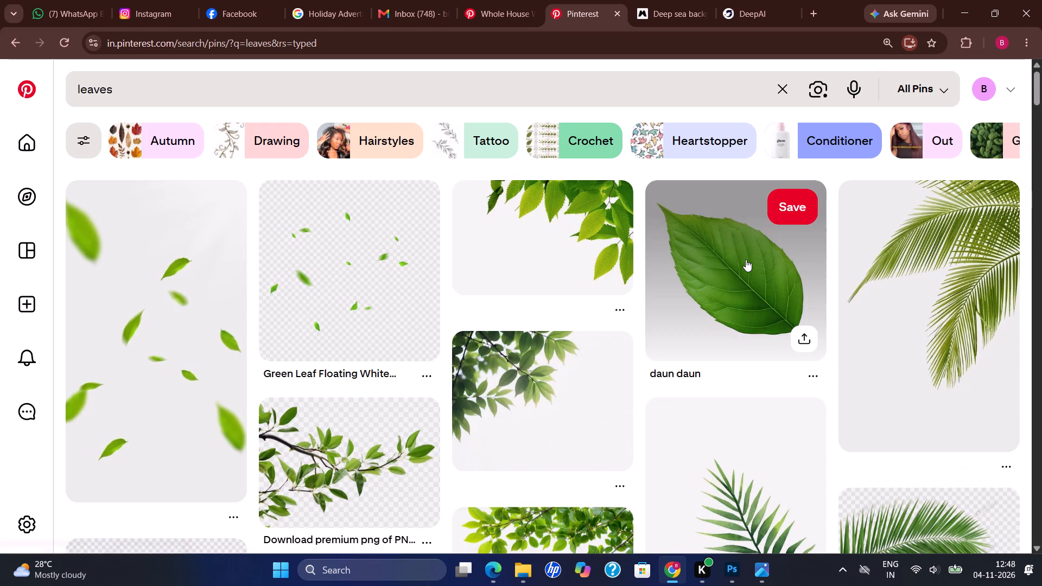
Open the pin with green leaves hanging from the upper right corner and copy its image.
{"action": "left_click", "coordinate": [619, 225]}
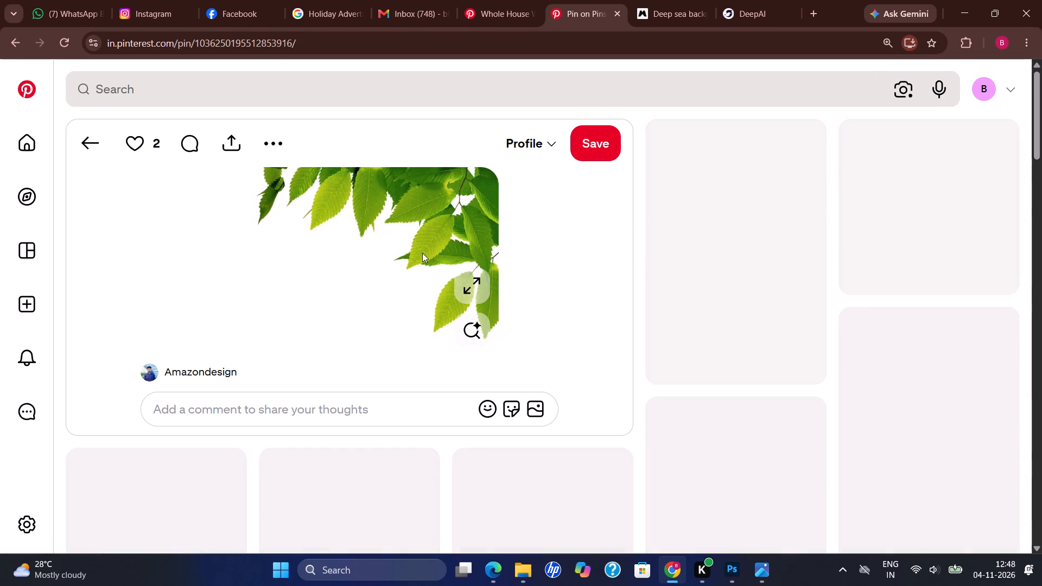
{"action": "right_click", "coordinate": [422, 253]}
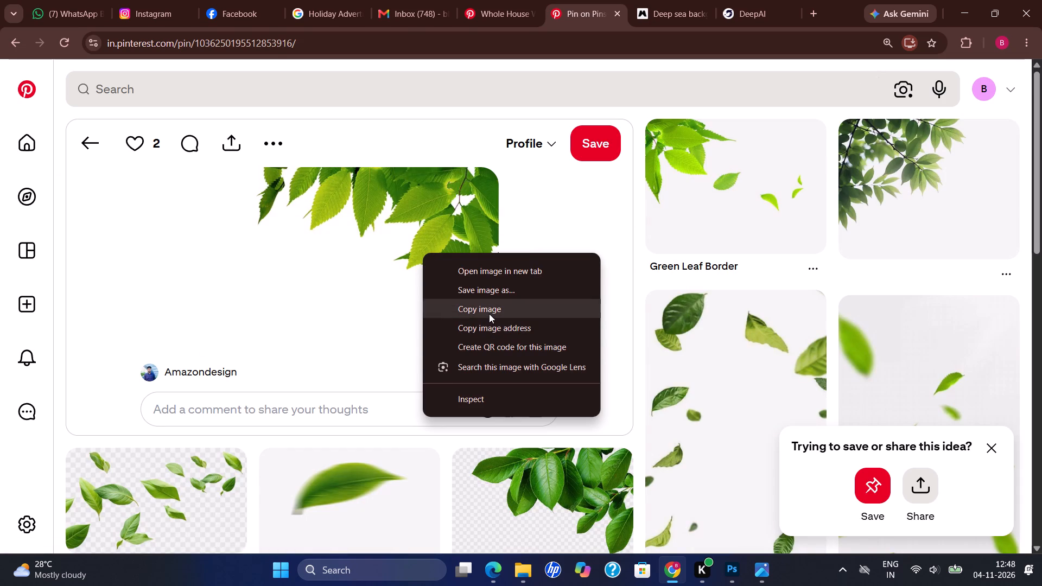
{"action": "left_click", "coordinate": [488, 313]}
{"action": "scroll", "coordinate": [568, 387], "scroll_direction": "down", "scroll_amount": 1}
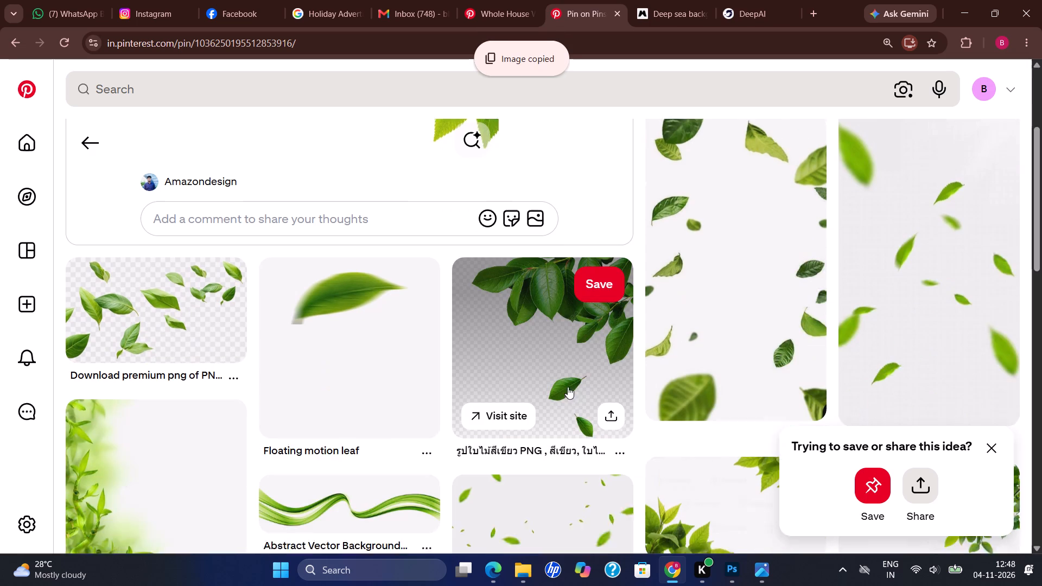
{"action": "scroll", "coordinate": [568, 387], "scroll_direction": "down", "scroll_amount": 2}
Switch to Photoshop and paste the copied leaf image into the BLCHEM poster just above the background image layer.
{"action": "left_click", "coordinate": [733, 568]}
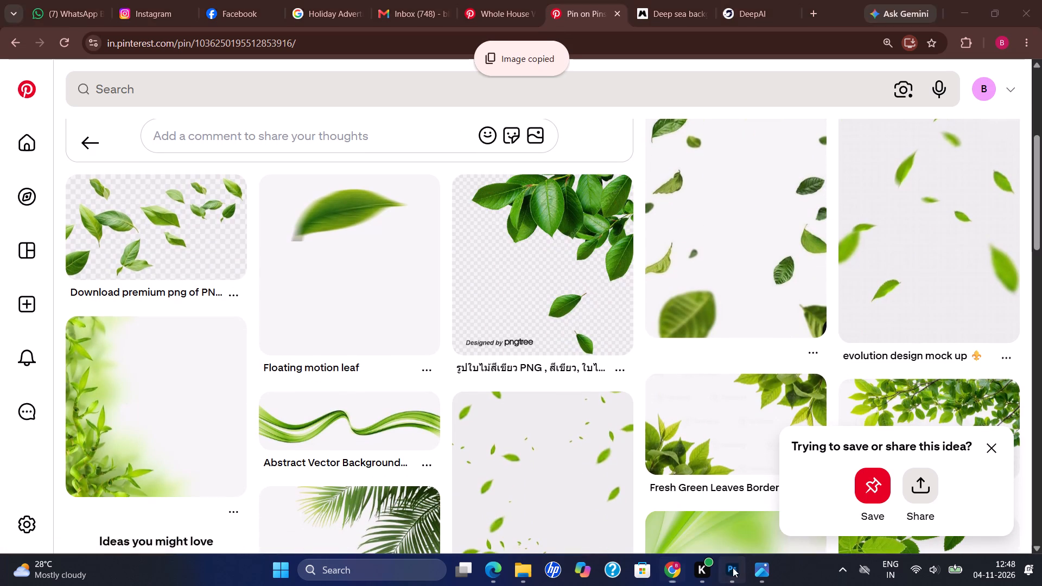
{"action": "key", "text": "ctrl+b"}
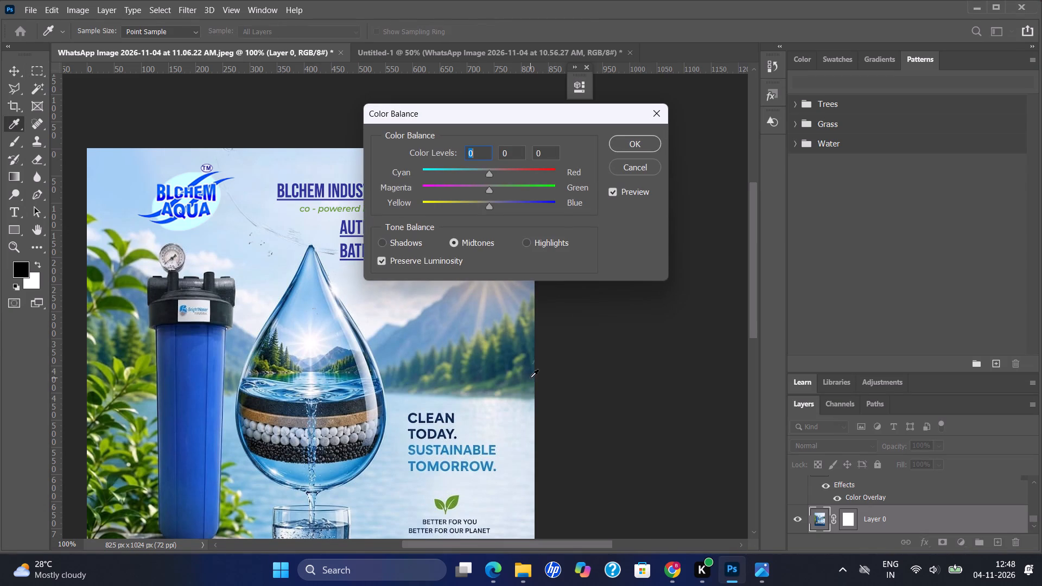
{"action": "left_click", "coordinate": [650, 121]}
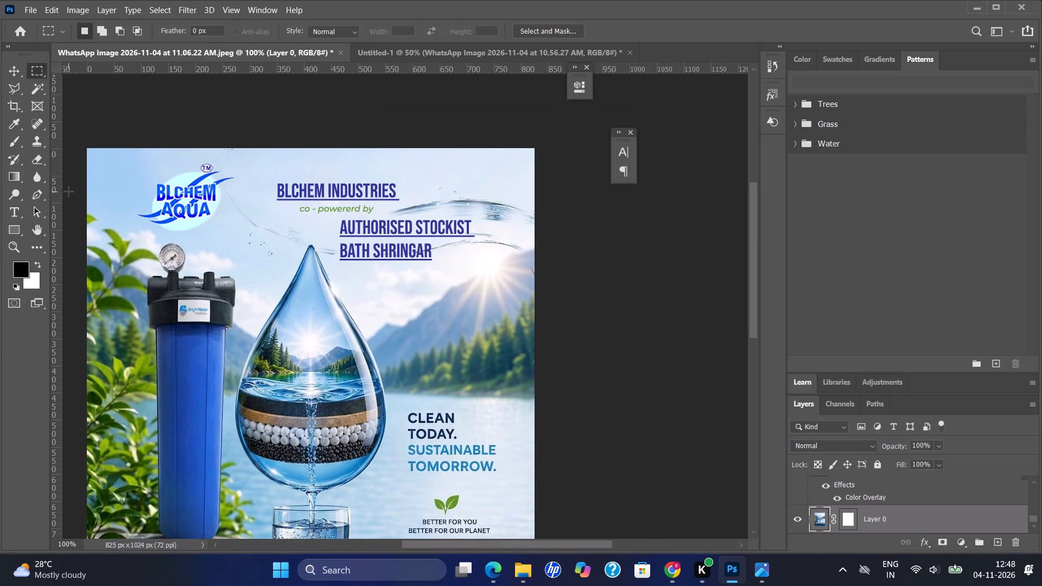
{"action": "key", "text": "ctrl+v"}
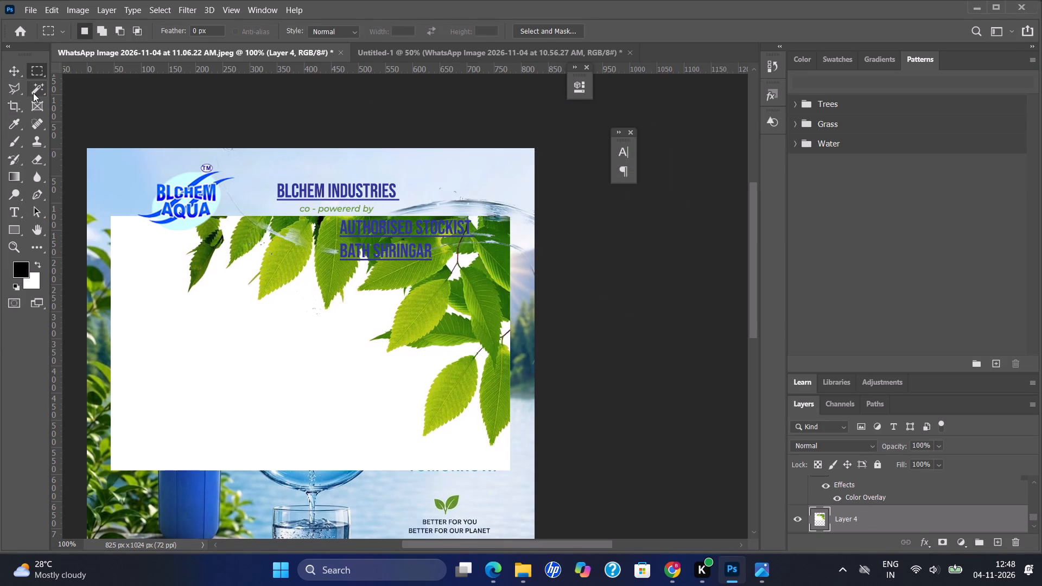
Select the leaf image's large white background with the Magic Wand, delete it and clear the selection.
{"action": "left_click_drag", "start_coordinate": [34, 84], "coordinate": [293, 387]}
{"action": "left_click", "coordinate": [293, 387]}
{"action": "key", "text": "BackSpace"}
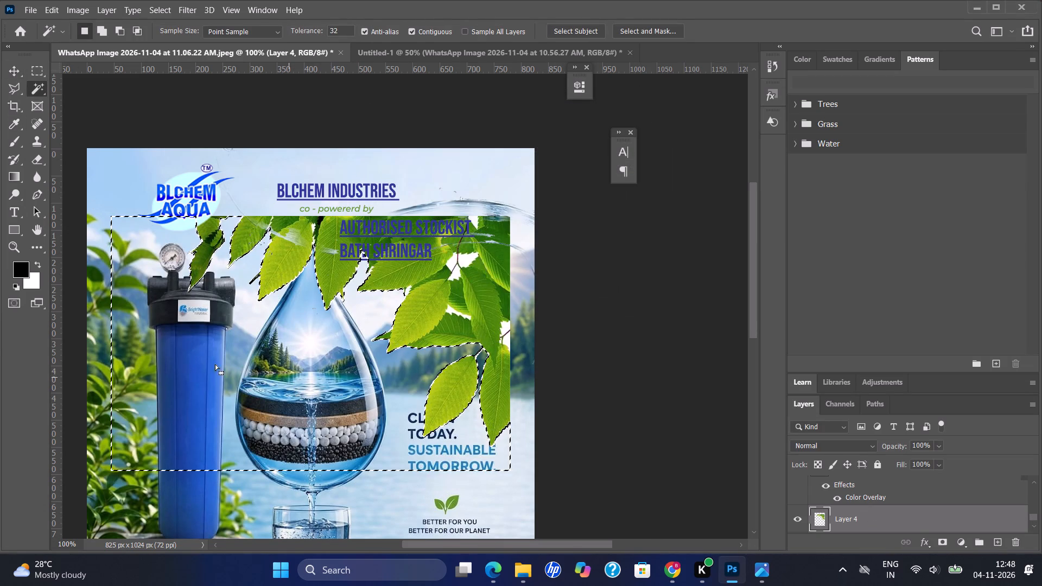
{"action": "key", "text": "ctrl+d"}
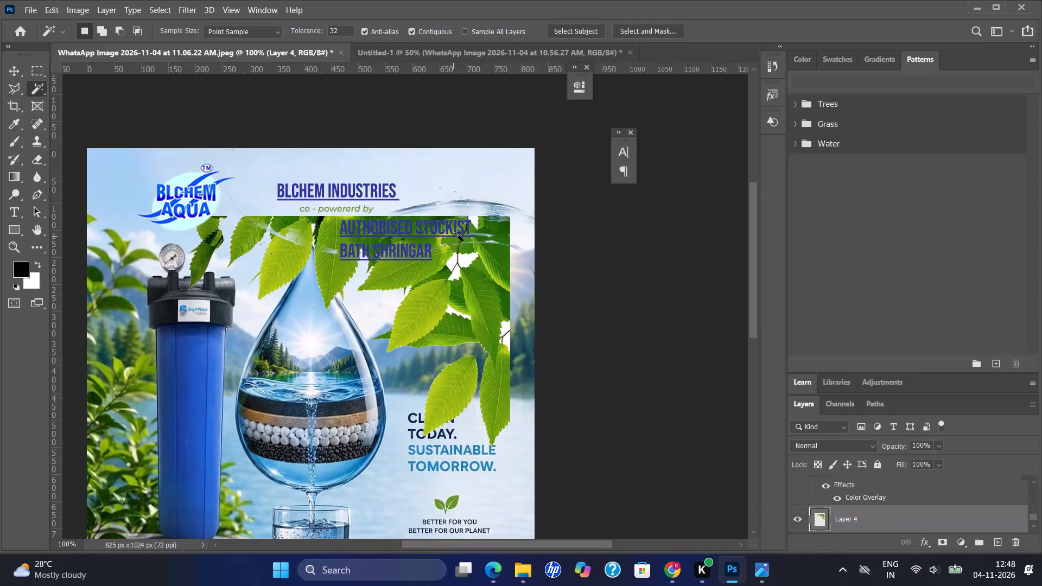
Delete the enclosed white patches between the leaves and twigs just below STOCKIST using the Magic Wand.
{"action": "left_click", "coordinate": [470, 260]}
{"action": "key", "text": "BackSpace"}
{"action": "left_click", "coordinate": [454, 260]}
{"action": "key", "text": "BackSpace"}
{"action": "left_click", "coordinate": [456, 275]}
{"action": "key", "text": "BackSpace"}
Delete the small white gaps around the twig at the leaf image's right edge using the Magic Wand.
{"action": "left_click_drag", "start_coordinate": [507, 328], "coordinate": [509, 341]}
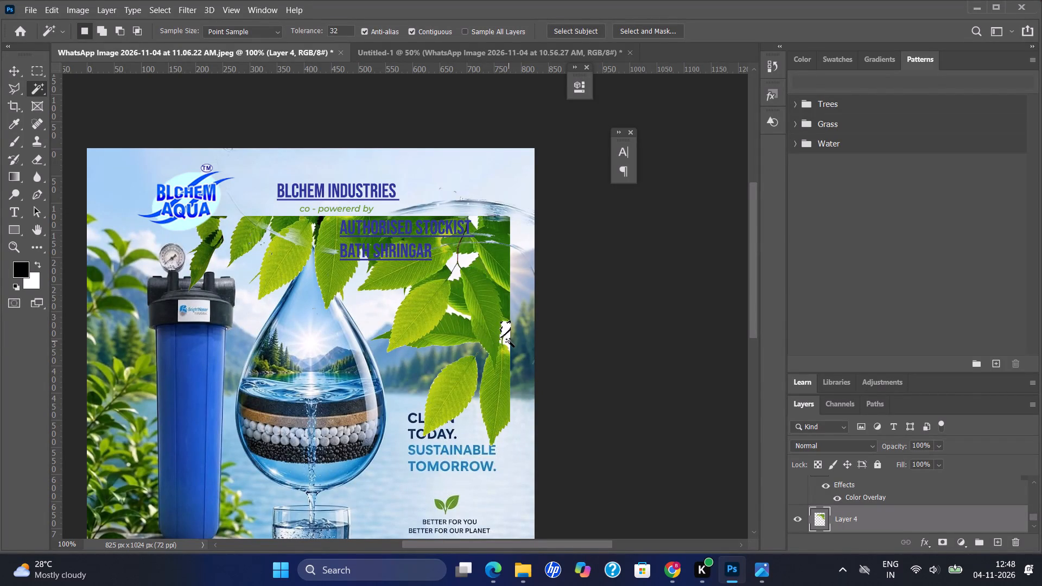
{"action": "left_click", "coordinate": [509, 341]}
{"action": "key", "text": "BackSpace"}
{"action": "left_click", "coordinate": [505, 329]}
{"action": "key", "text": "BackSpace"}
Go over the leaf gaps below STOCKIST again, deleting leftover white with the Magic Wand, and clear the selection.
{"action": "left_click", "coordinate": [464, 259]}
{"action": "key", "text": "BackSpace"}
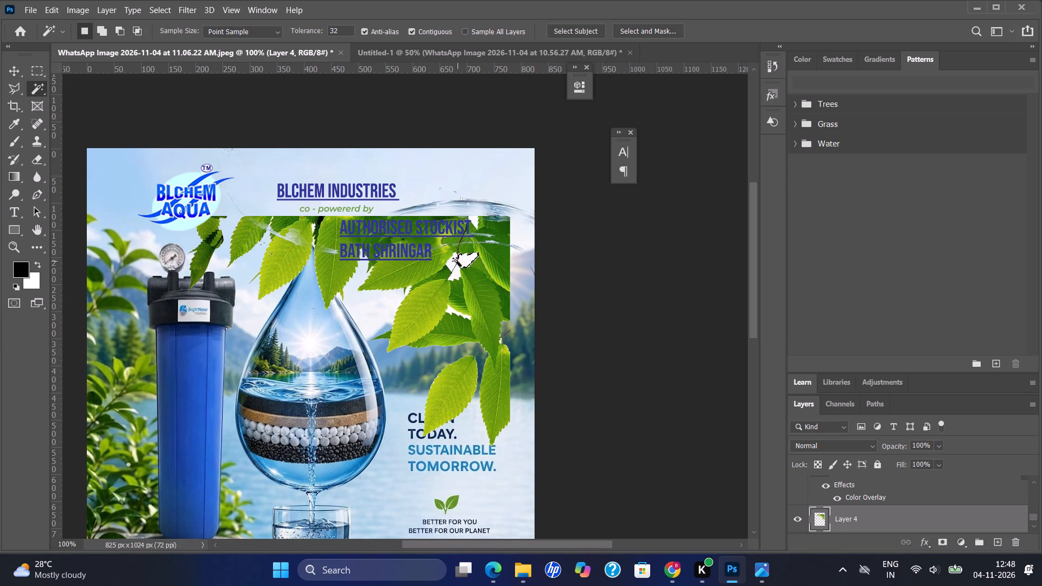
{"action": "key", "text": "BackSpace"}
{"action": "left_click", "coordinate": [450, 261]}
{"action": "key", "text": "BackSpace"}
{"action": "left_click", "coordinate": [454, 276]}
{"action": "key", "text": "ctrl+d"}
Scale the cut-out leaf layer to about 58% and place it over the poster's upper-right corner, overhanging the edges.
{"action": "key", "text": "ctrl+t"}
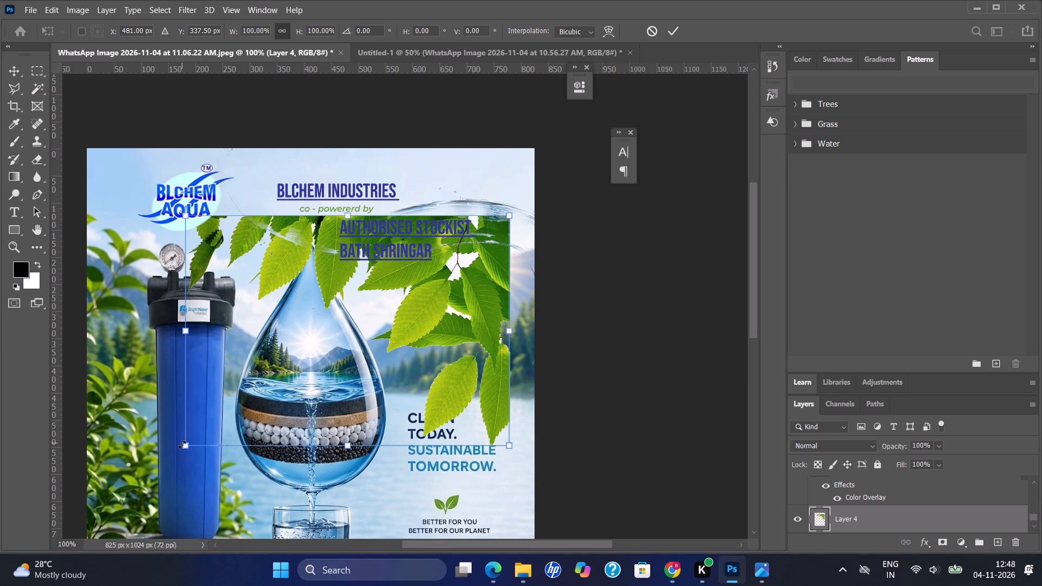
{"action": "left_click_drag", "start_coordinate": [183, 445], "coordinate": [313, 342]}
{"action": "left_click_drag", "start_coordinate": [409, 289], "coordinate": [436, 247]}
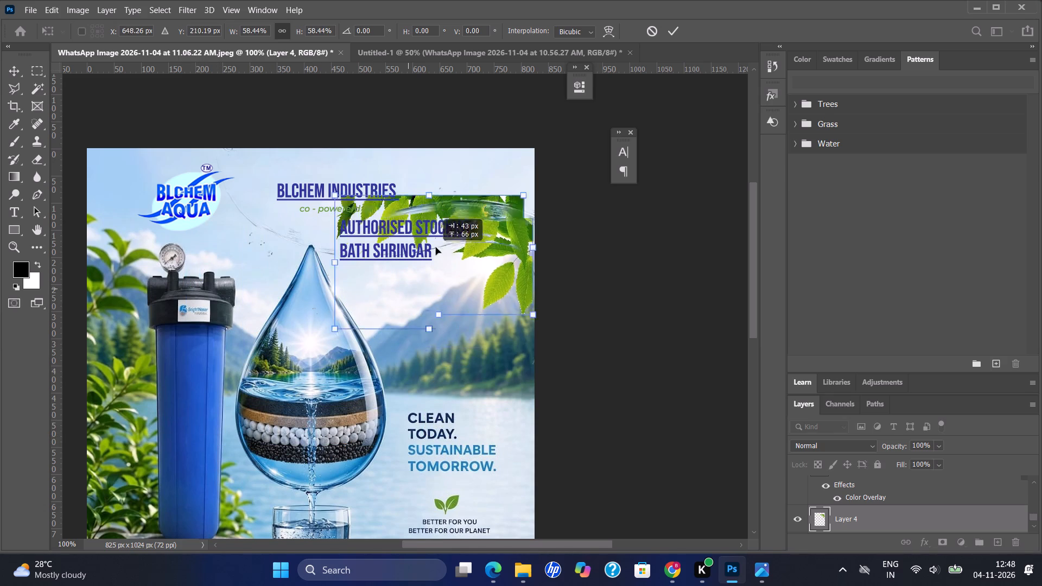
{"action": "left_click_drag", "start_coordinate": [436, 247], "coordinate": [434, 219]}
{"action": "left_click_drag", "start_coordinate": [446, 219], "coordinate": [458, 212]}
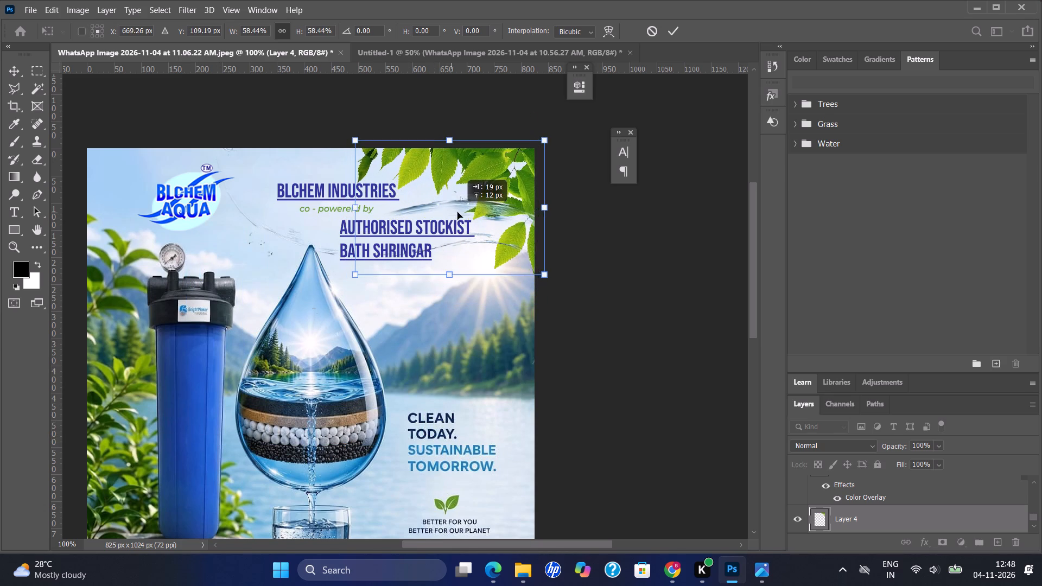
{"action": "left_click_drag", "start_coordinate": [458, 212], "coordinate": [465, 208]}
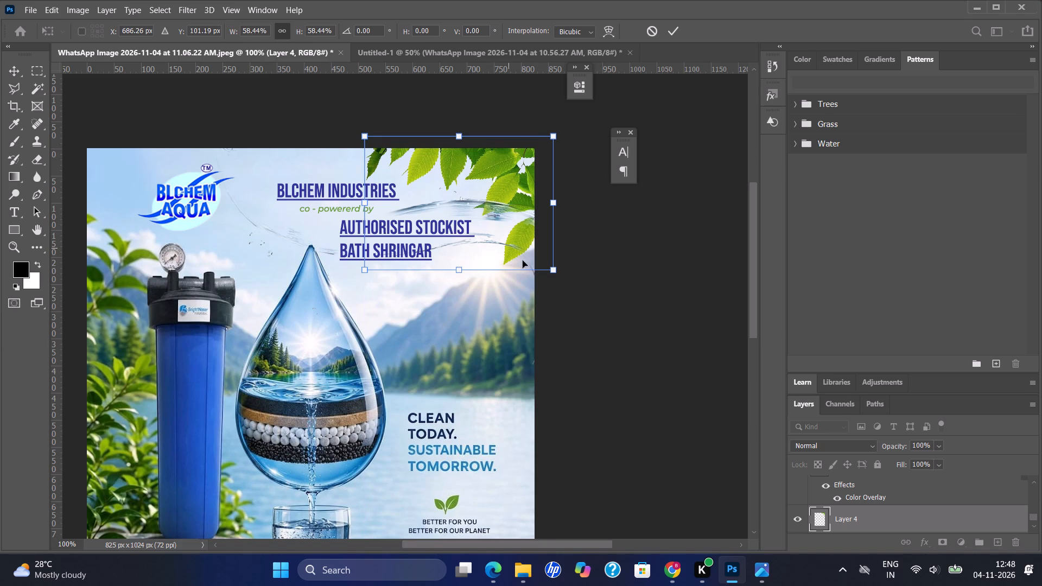
{"action": "left_click", "coordinate": [590, 317]}
{"action": "key", "text": "Return"}
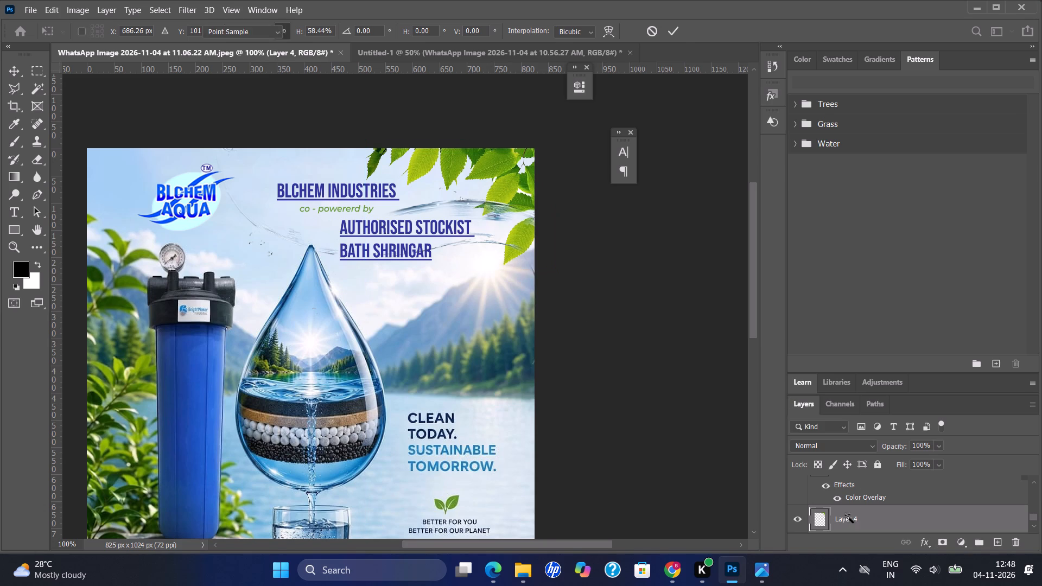
Add a layer mask to the leaf layer.
{"action": "left_click", "coordinate": [944, 541]}
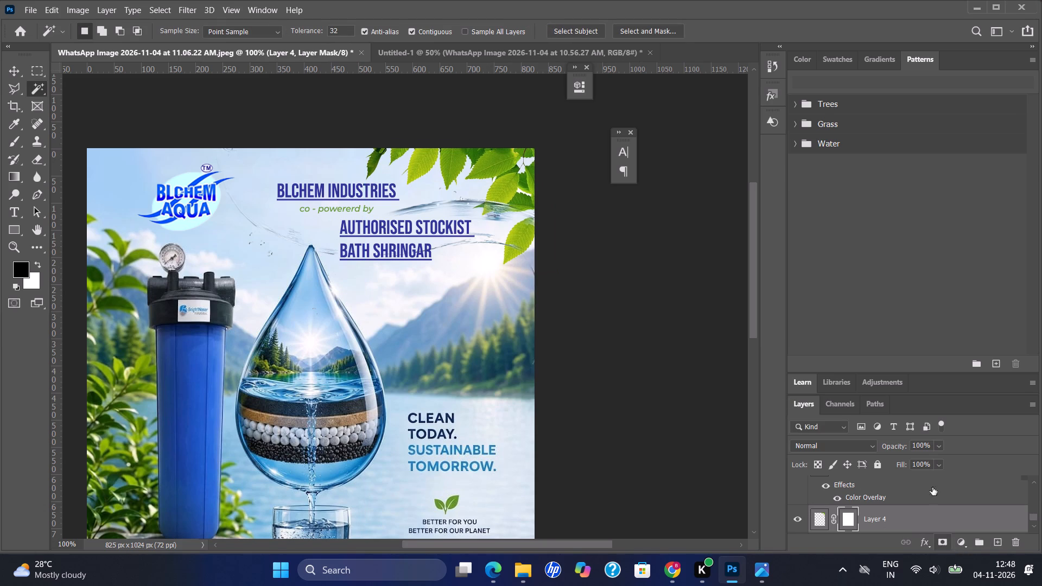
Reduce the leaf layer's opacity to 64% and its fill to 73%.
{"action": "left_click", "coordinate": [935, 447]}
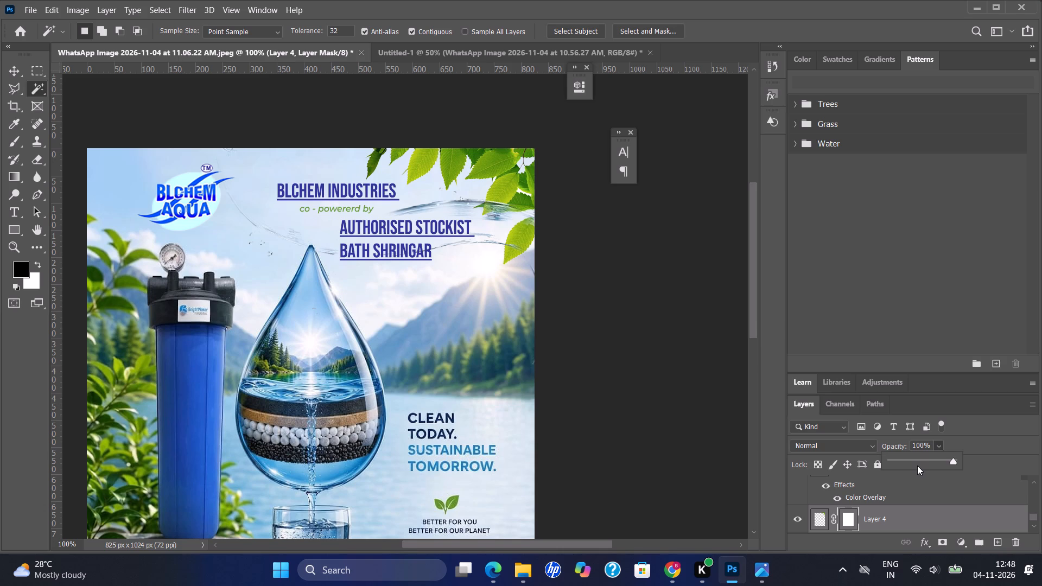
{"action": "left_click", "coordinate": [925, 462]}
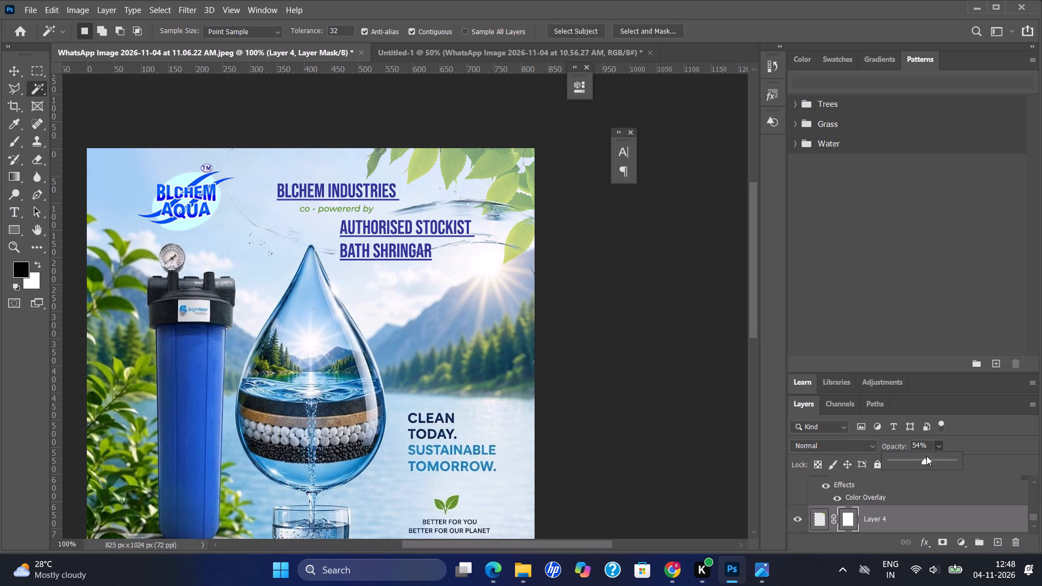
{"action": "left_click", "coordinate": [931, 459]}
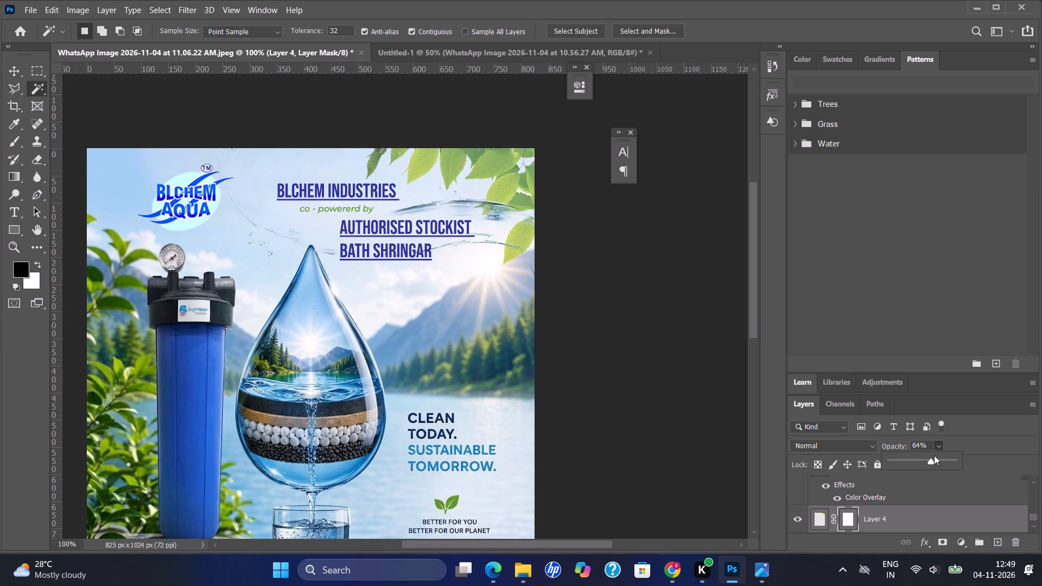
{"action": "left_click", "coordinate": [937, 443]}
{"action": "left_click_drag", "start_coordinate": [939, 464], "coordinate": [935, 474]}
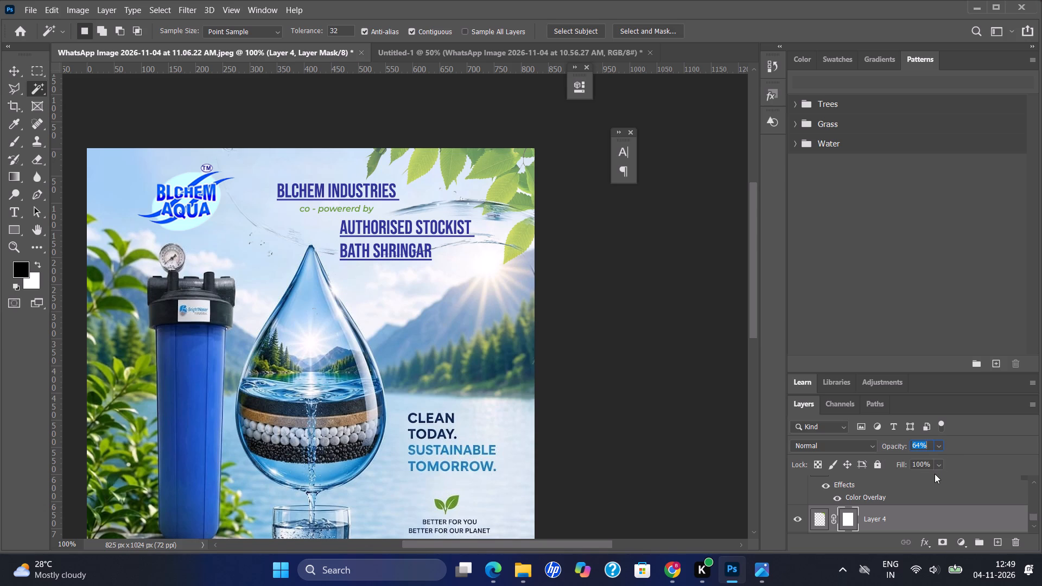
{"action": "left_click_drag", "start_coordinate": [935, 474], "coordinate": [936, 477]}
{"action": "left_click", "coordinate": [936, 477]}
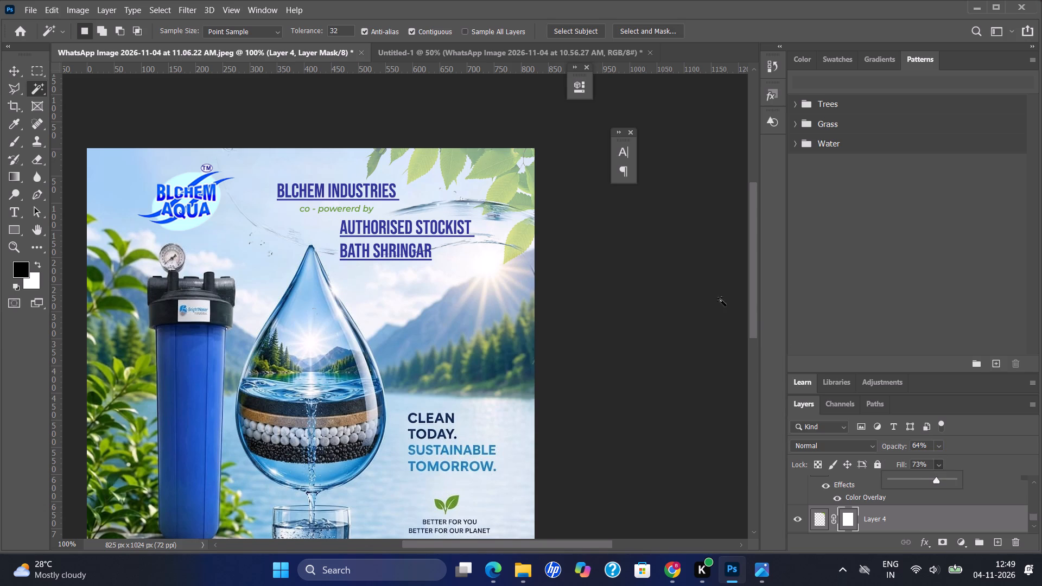
Raise the leaf layer's opacity to 100% and set its fill to 77%.
{"action": "left_click_drag", "start_coordinate": [751, 260], "coordinate": [745, 297]}
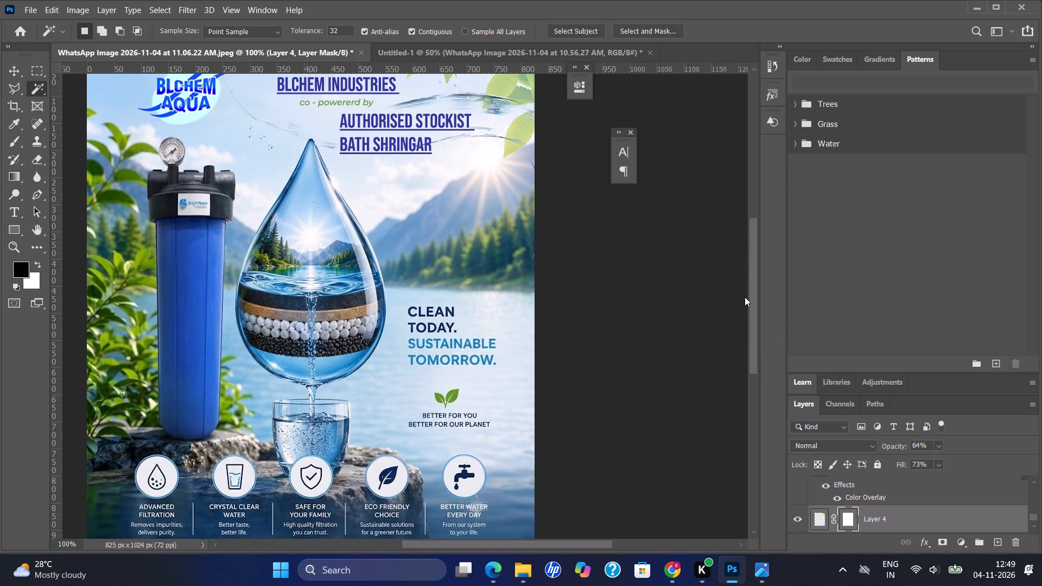
{"action": "left_click_drag", "start_coordinate": [745, 297], "coordinate": [759, 251]}
{"action": "left_click", "coordinate": [937, 445]}
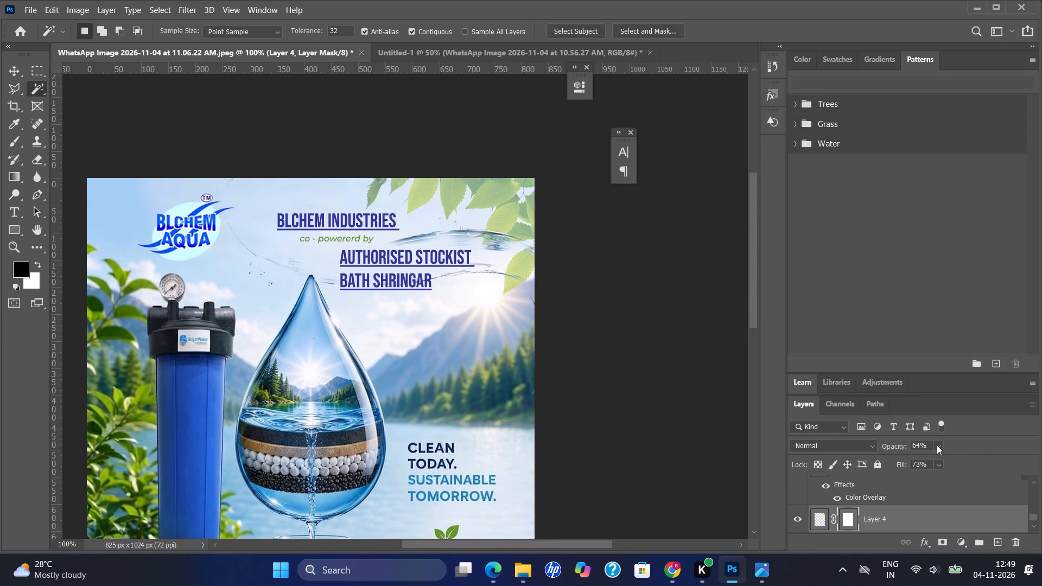
{"action": "left_click", "coordinate": [954, 459]}
{"action": "left_click", "coordinate": [965, 458]}
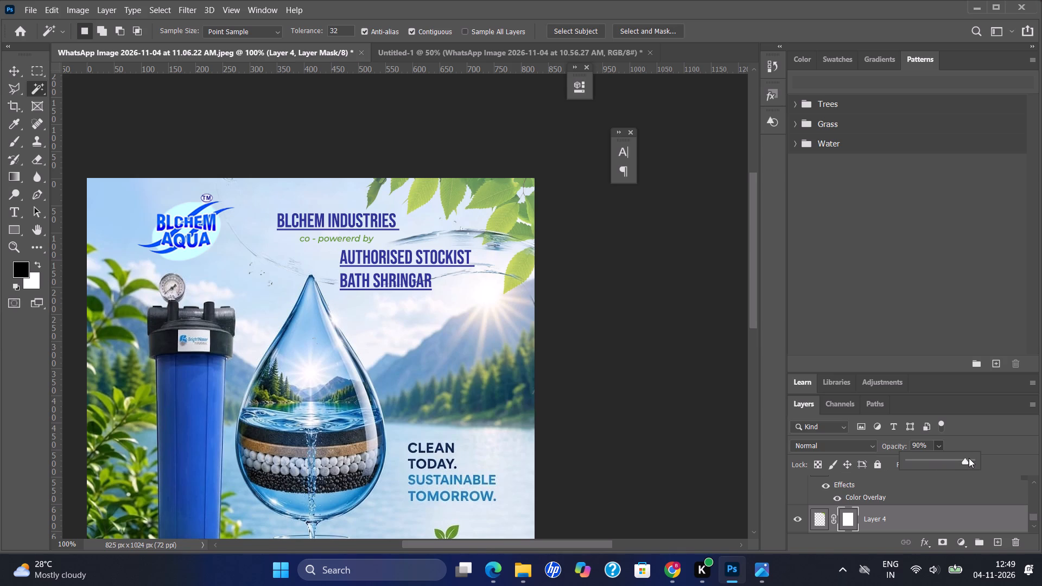
{"action": "left_click", "coordinate": [971, 458]}
{"action": "left_click", "coordinate": [939, 445]}
{"action": "left_click", "coordinate": [942, 467]}
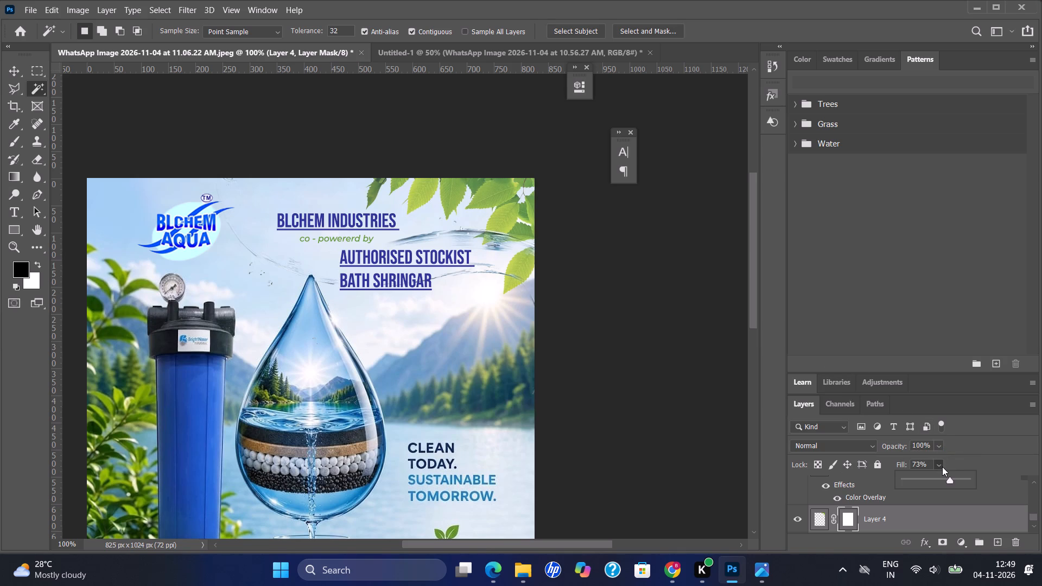
{"action": "left_click", "coordinate": [958, 480]}
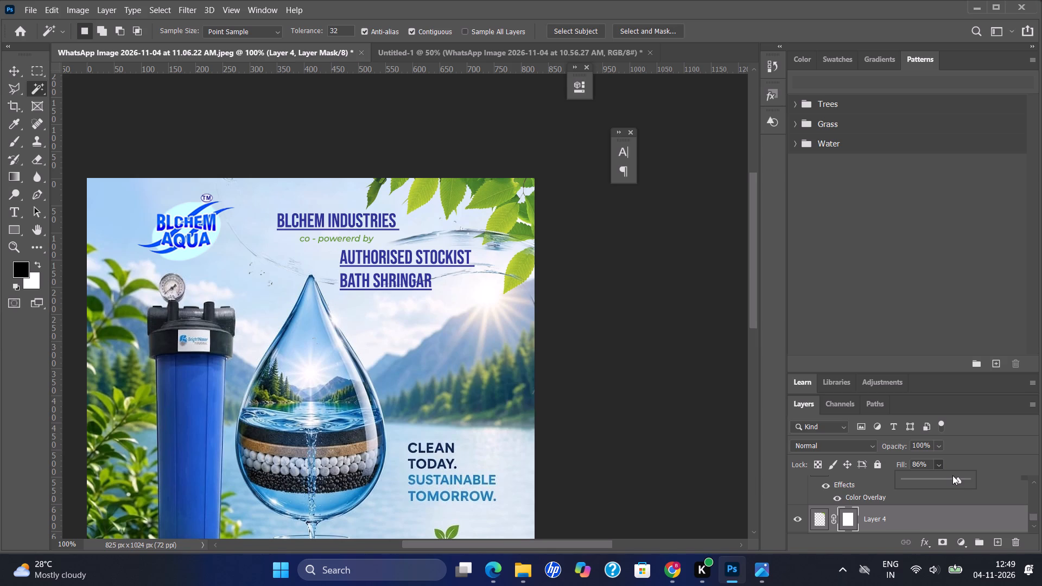
{"action": "left_click", "coordinate": [953, 479]}
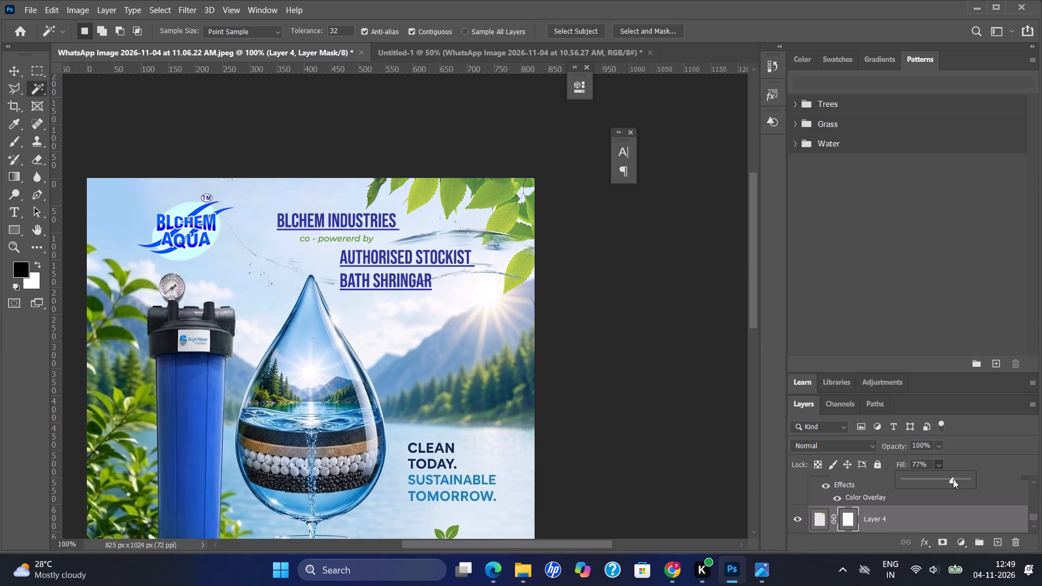
{"action": "left_click", "coordinate": [748, 301]}
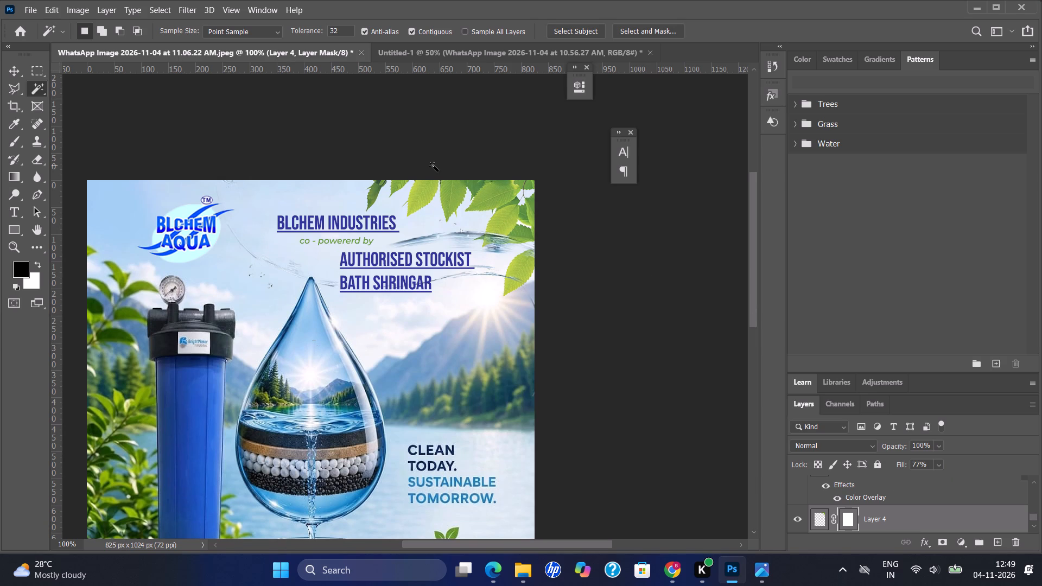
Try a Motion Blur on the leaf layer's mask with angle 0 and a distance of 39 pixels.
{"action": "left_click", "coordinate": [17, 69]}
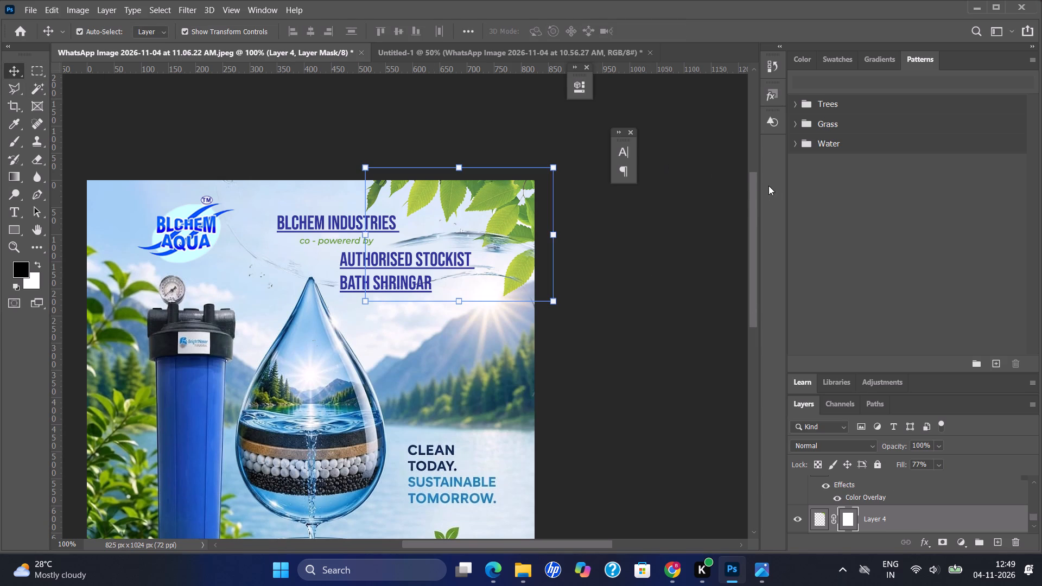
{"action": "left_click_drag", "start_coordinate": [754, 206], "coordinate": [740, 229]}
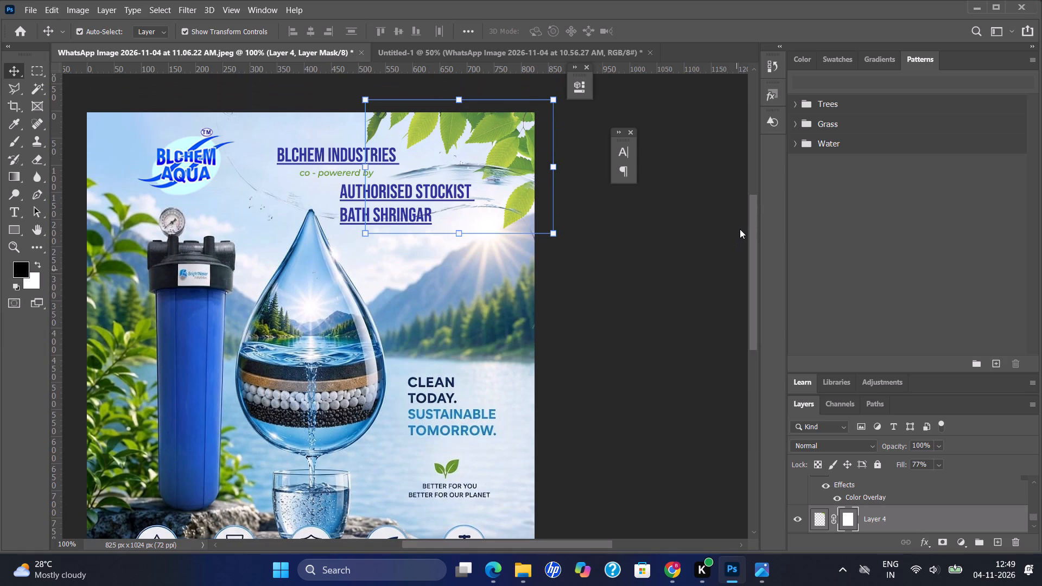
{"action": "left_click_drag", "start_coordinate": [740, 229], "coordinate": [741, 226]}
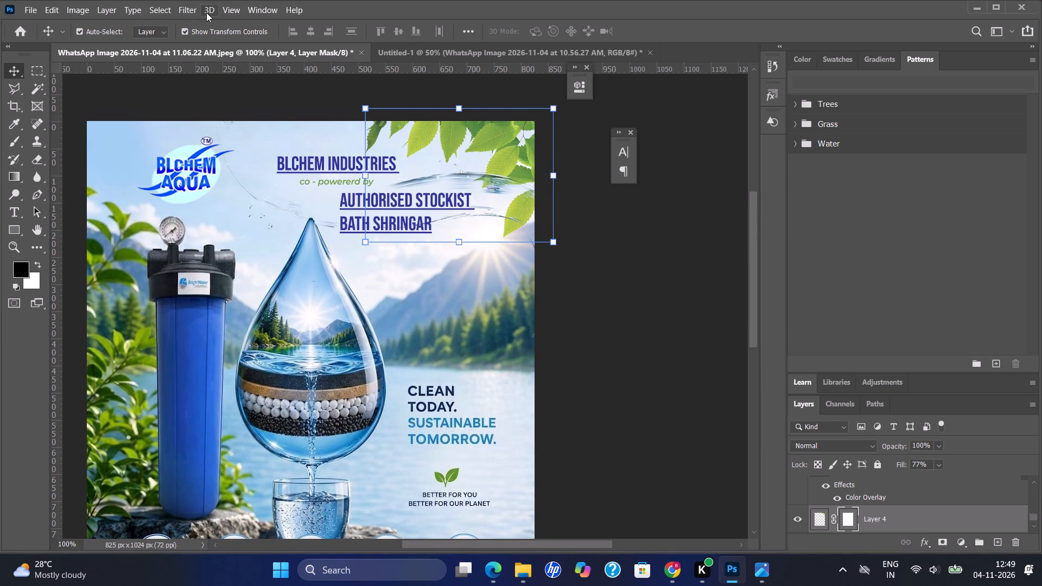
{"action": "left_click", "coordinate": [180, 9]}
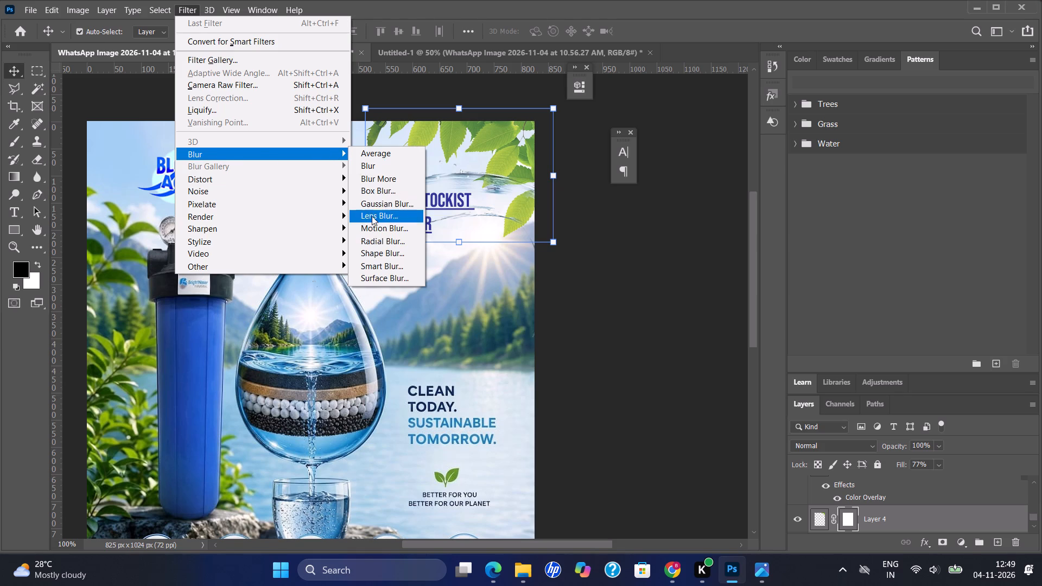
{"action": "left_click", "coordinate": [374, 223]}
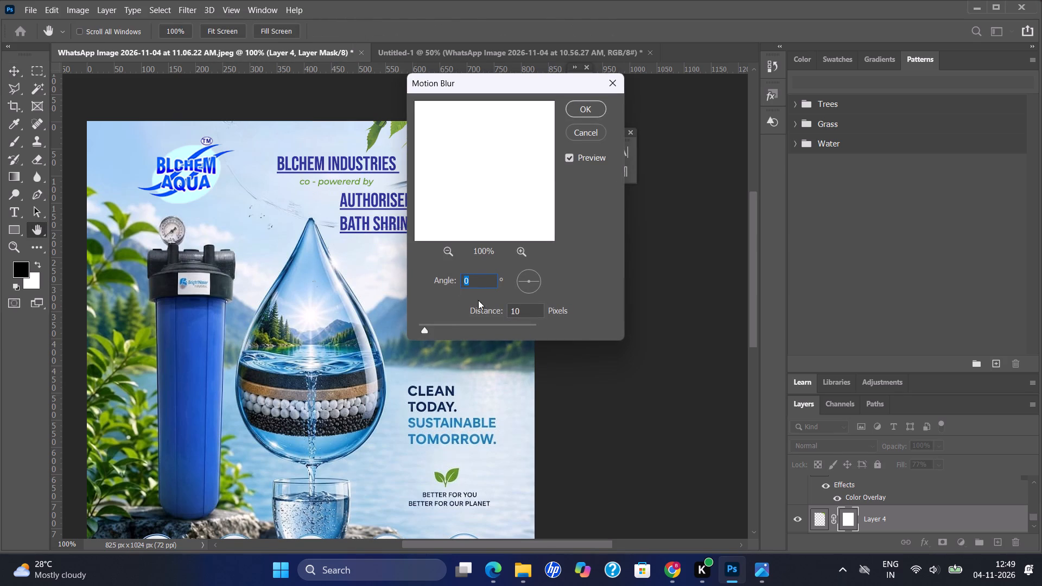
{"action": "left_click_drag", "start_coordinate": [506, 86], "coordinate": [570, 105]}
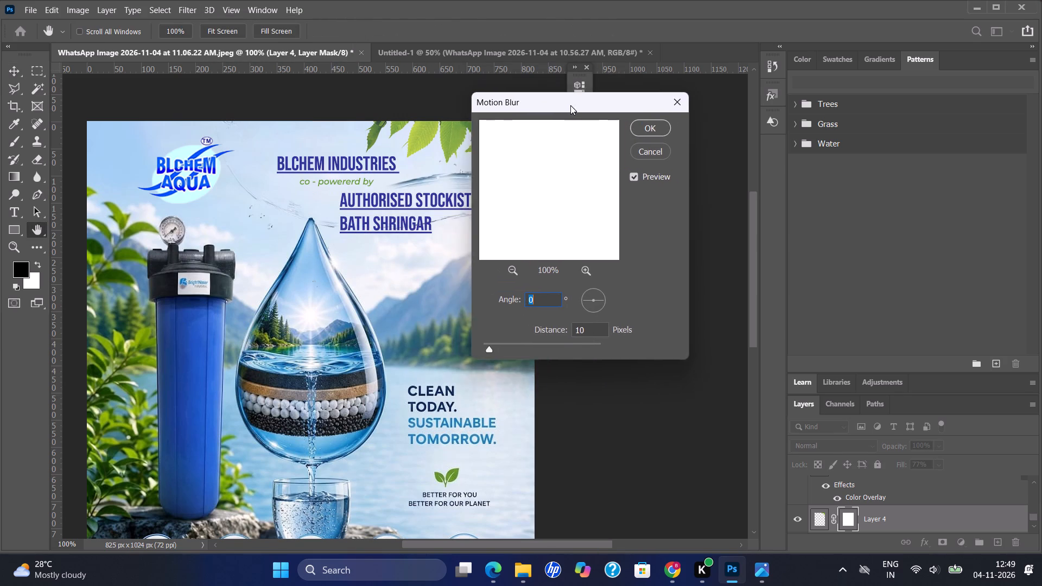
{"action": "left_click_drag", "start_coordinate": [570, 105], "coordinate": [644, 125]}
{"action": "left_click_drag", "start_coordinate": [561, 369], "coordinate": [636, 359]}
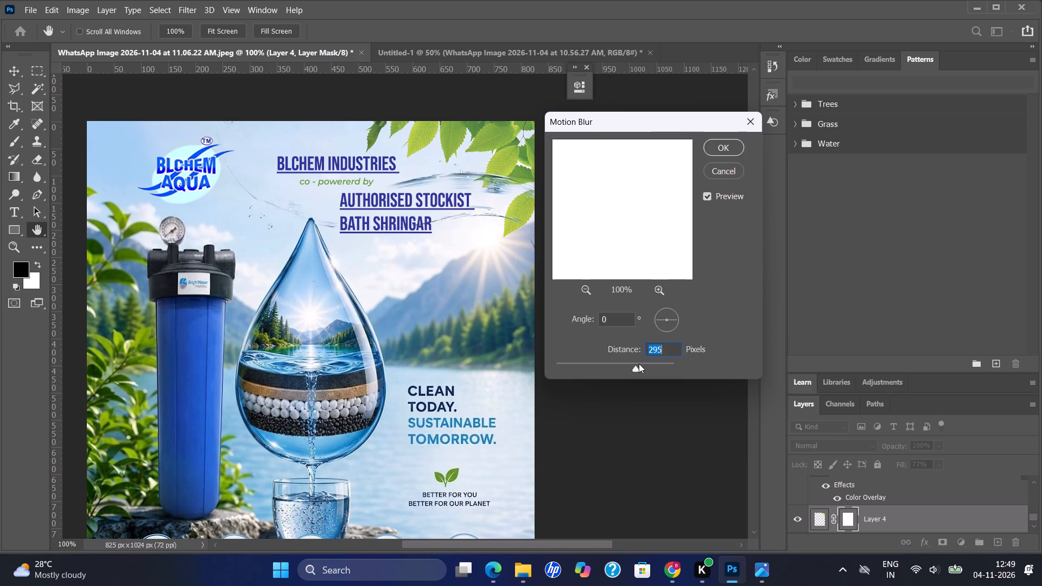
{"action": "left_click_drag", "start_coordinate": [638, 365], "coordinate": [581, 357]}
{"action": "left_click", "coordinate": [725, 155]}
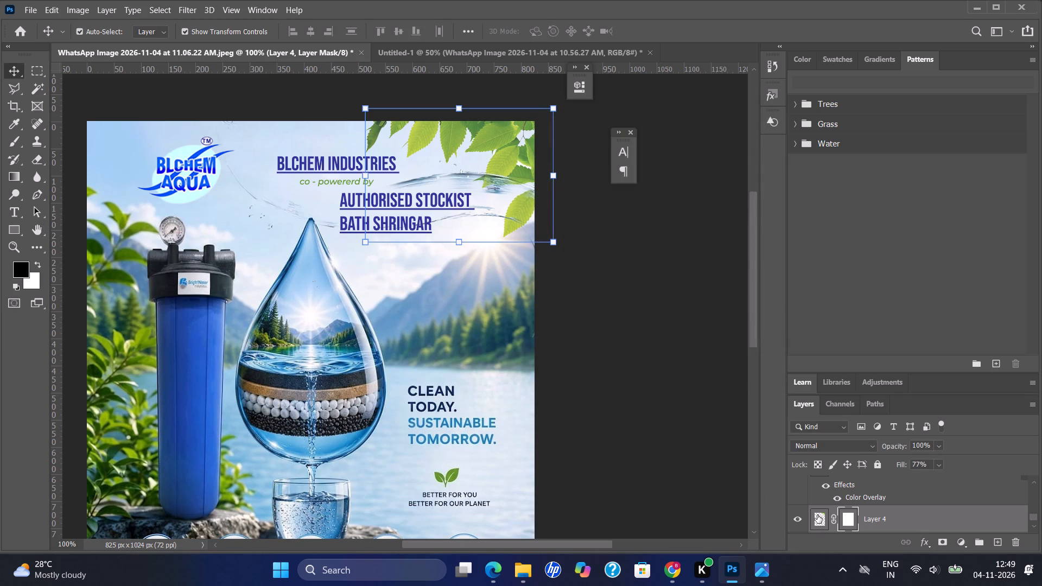
Apply a Motion Blur to the leaf layer's artwork with angle 0 and a distance of 2 pixels.
{"action": "left_click", "coordinate": [817, 515]}
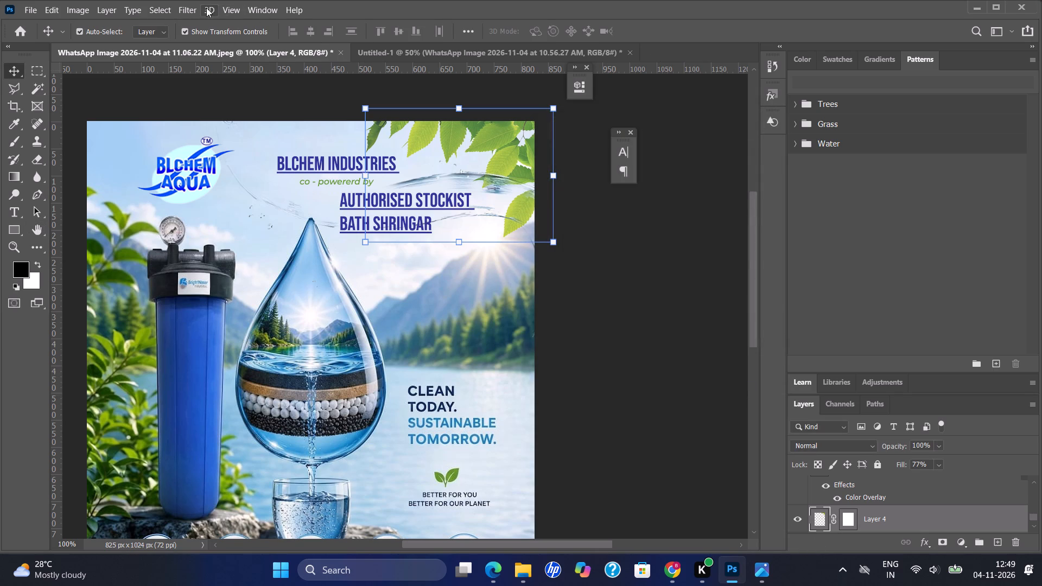
{"action": "left_click", "coordinate": [186, 7]}
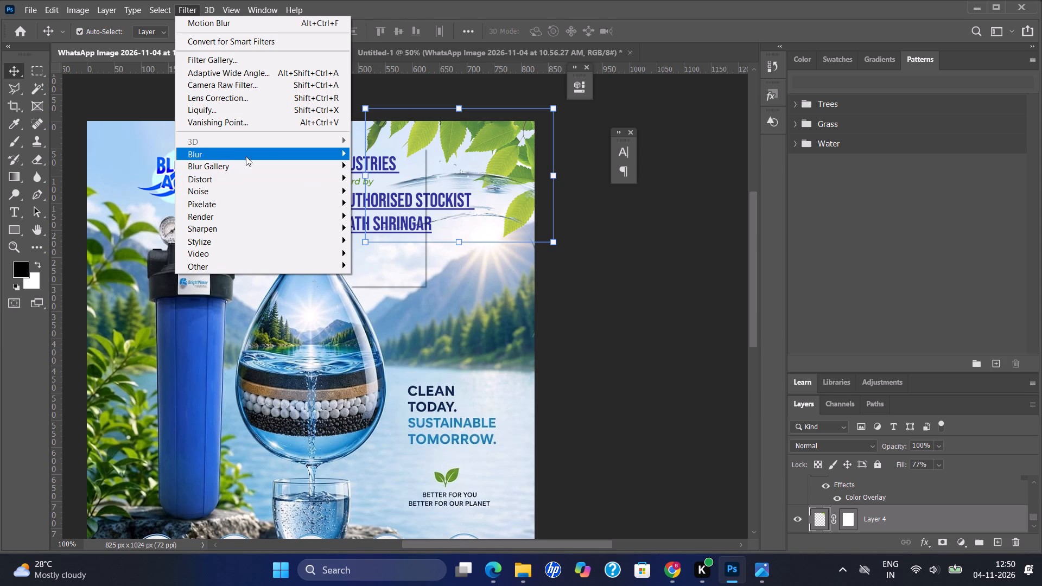
{"action": "left_click", "coordinate": [374, 227]}
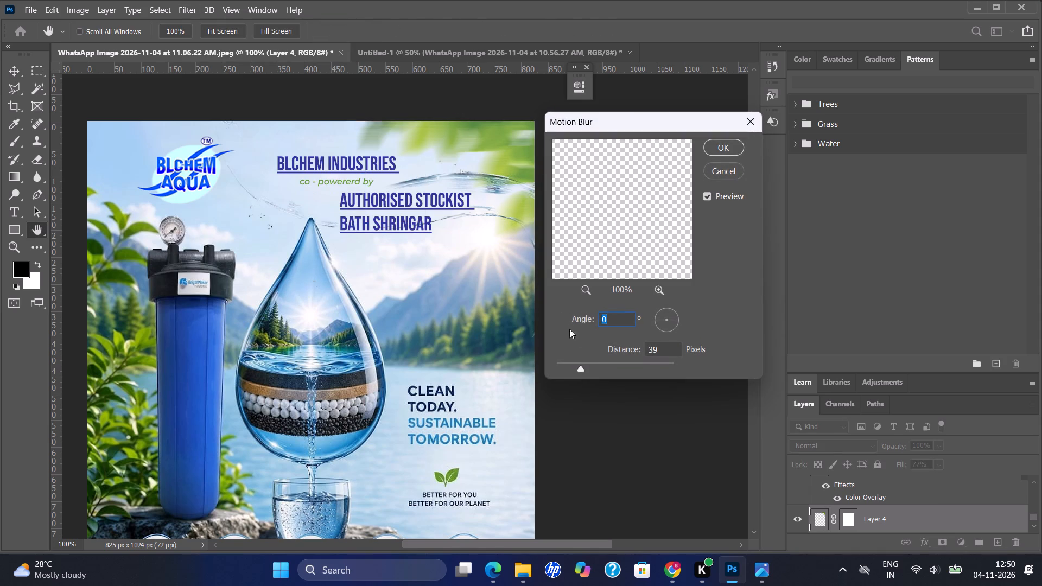
{"action": "left_click", "coordinate": [580, 367]}
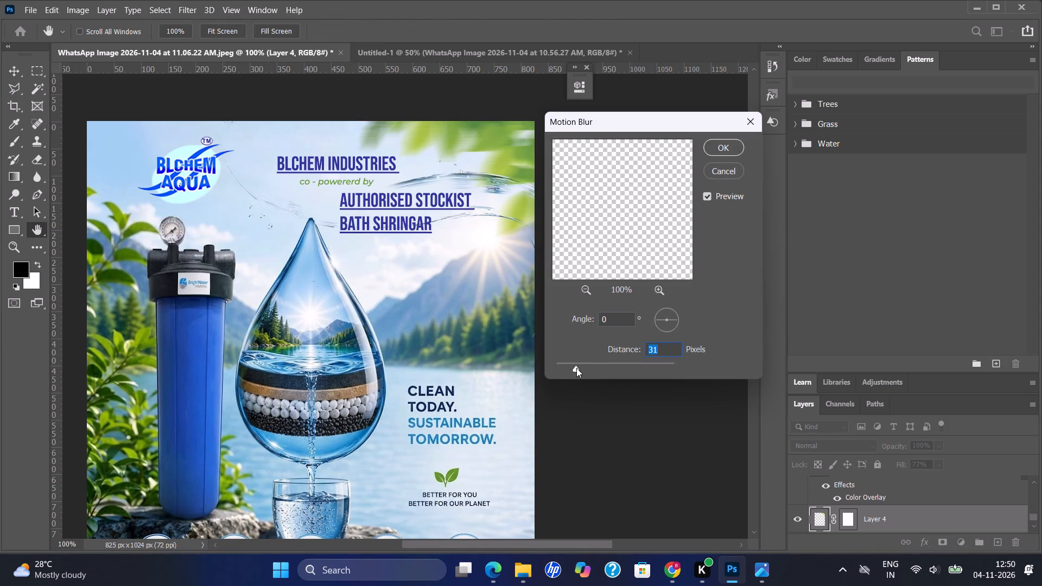
{"action": "left_click_drag", "start_coordinate": [573, 370], "coordinate": [563, 370]}
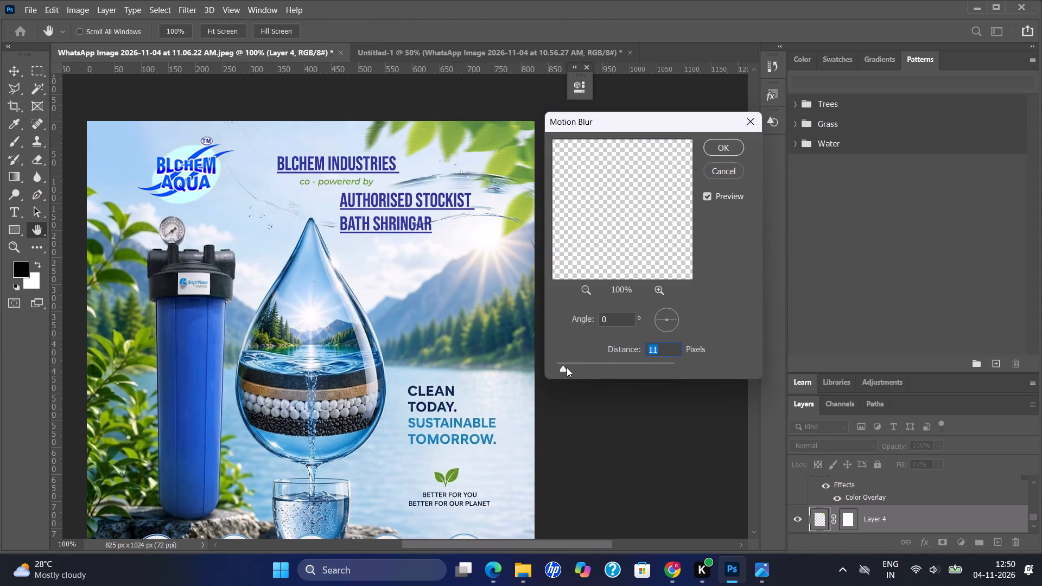
{"action": "left_click", "coordinate": [564, 367]}
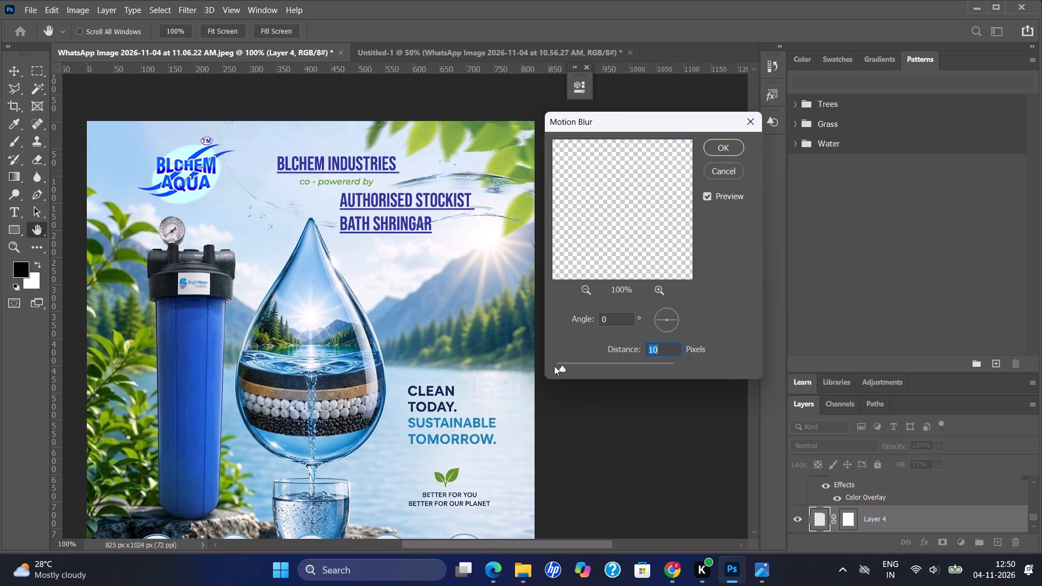
{"action": "left_click", "coordinate": [561, 368]}
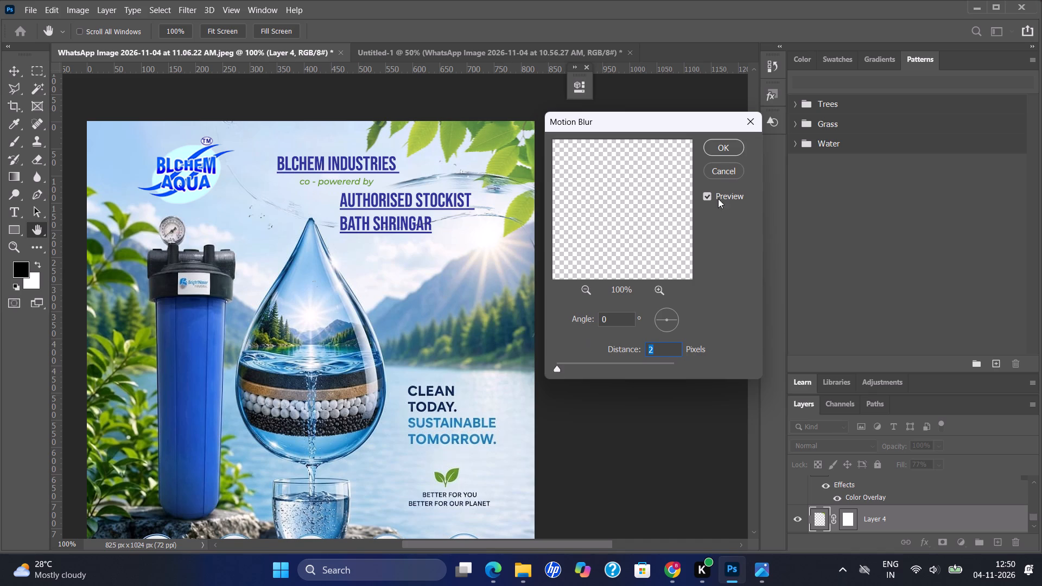
{"action": "left_click", "coordinate": [717, 148]}
{"action": "left_click", "coordinate": [674, 311]}
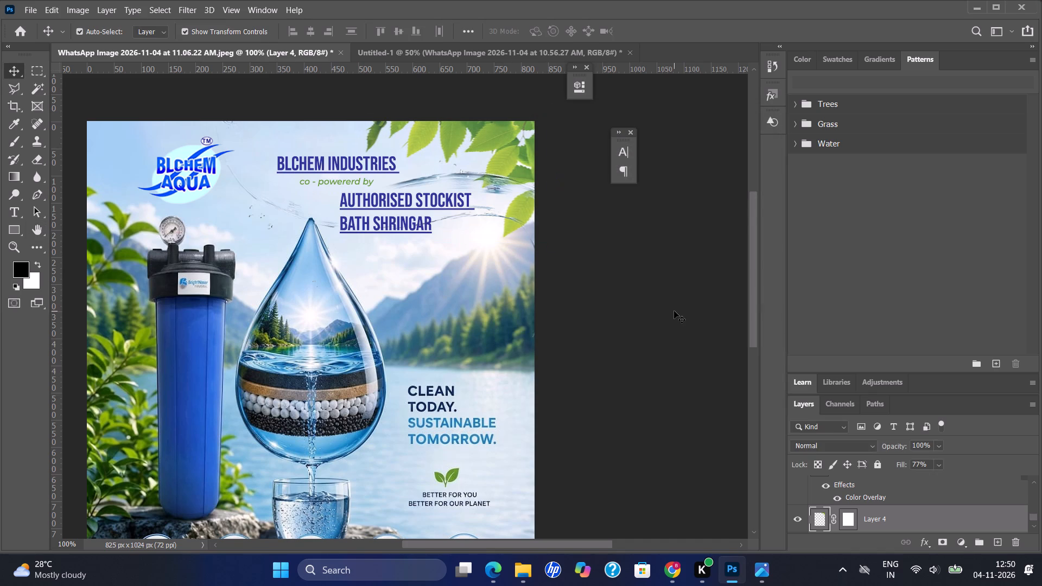
{"action": "left_click", "coordinate": [213, 82]}
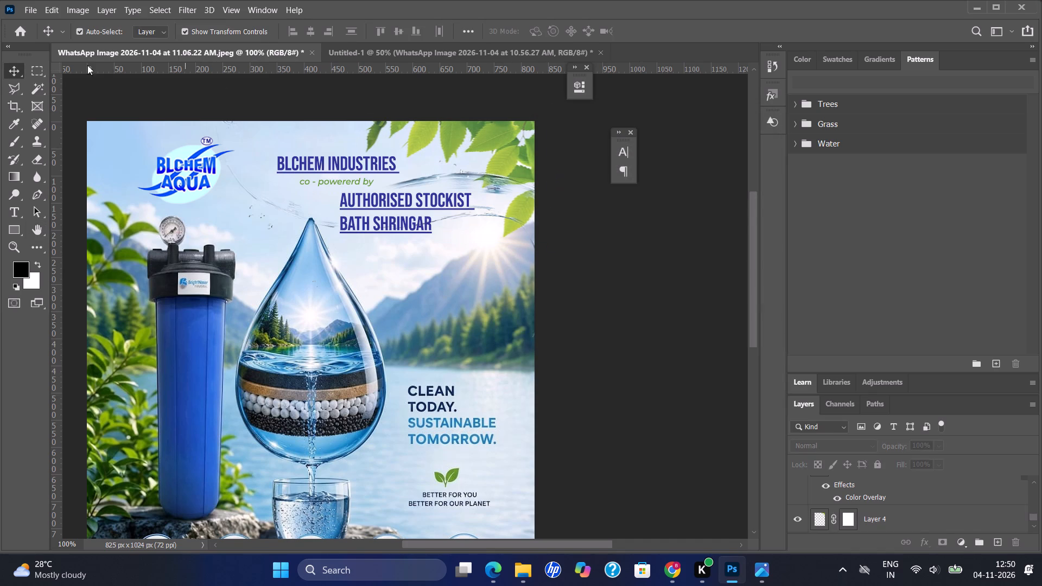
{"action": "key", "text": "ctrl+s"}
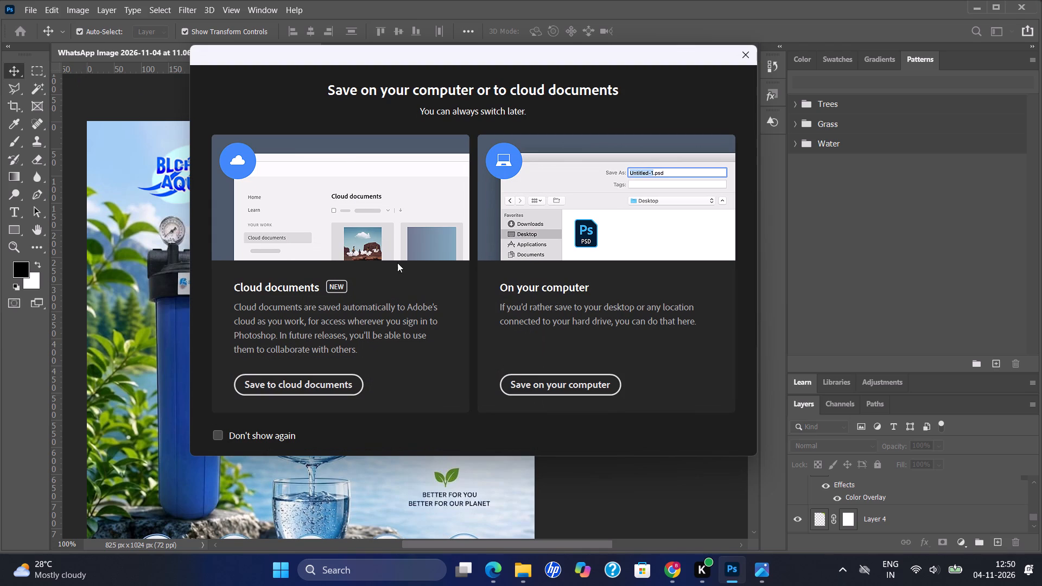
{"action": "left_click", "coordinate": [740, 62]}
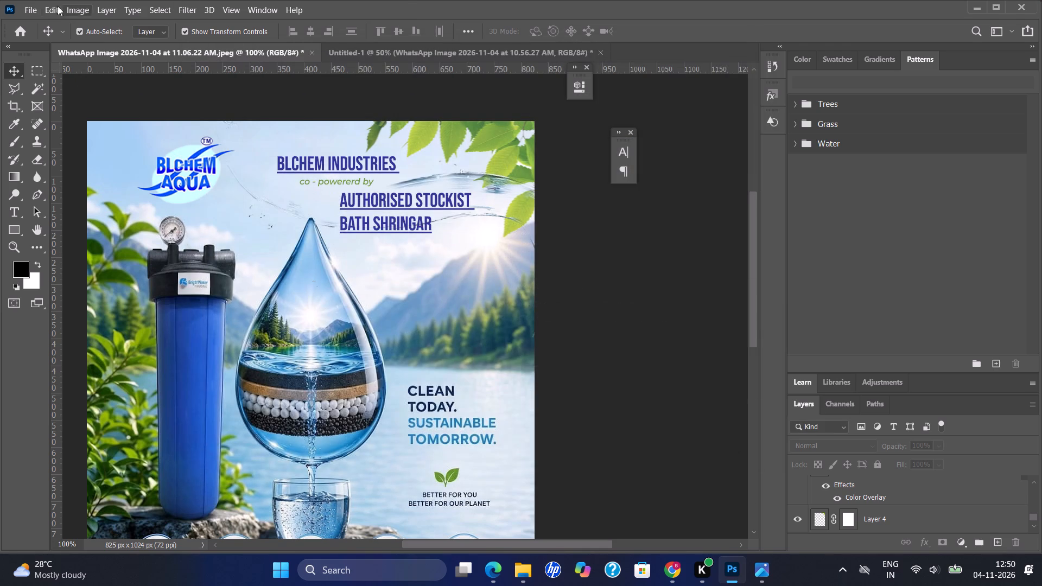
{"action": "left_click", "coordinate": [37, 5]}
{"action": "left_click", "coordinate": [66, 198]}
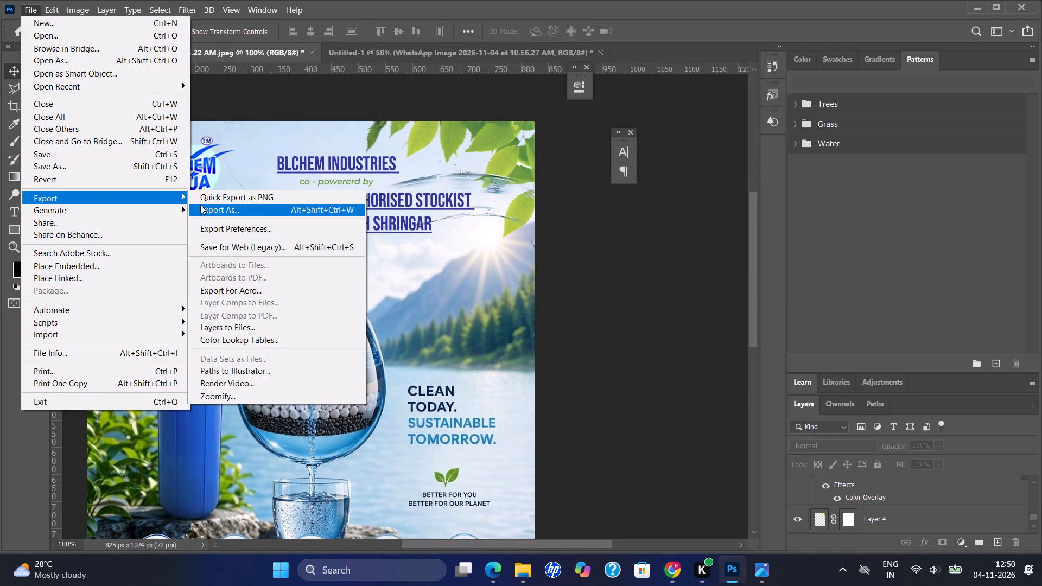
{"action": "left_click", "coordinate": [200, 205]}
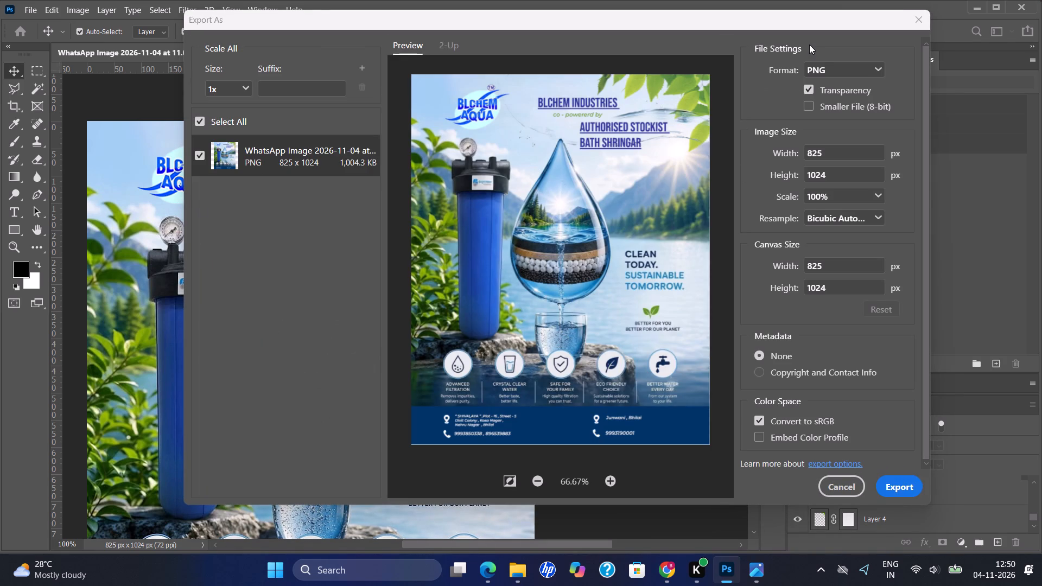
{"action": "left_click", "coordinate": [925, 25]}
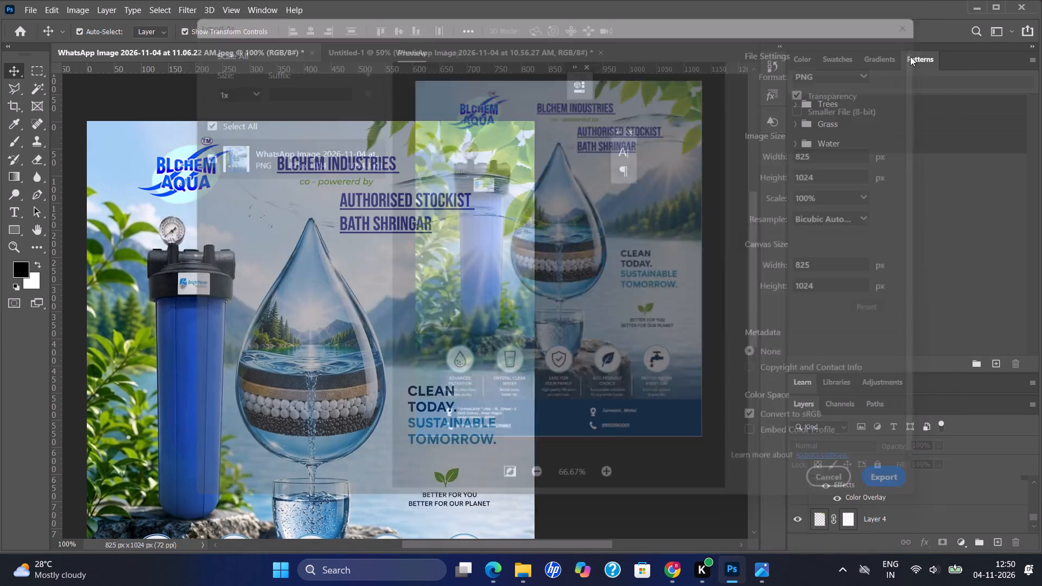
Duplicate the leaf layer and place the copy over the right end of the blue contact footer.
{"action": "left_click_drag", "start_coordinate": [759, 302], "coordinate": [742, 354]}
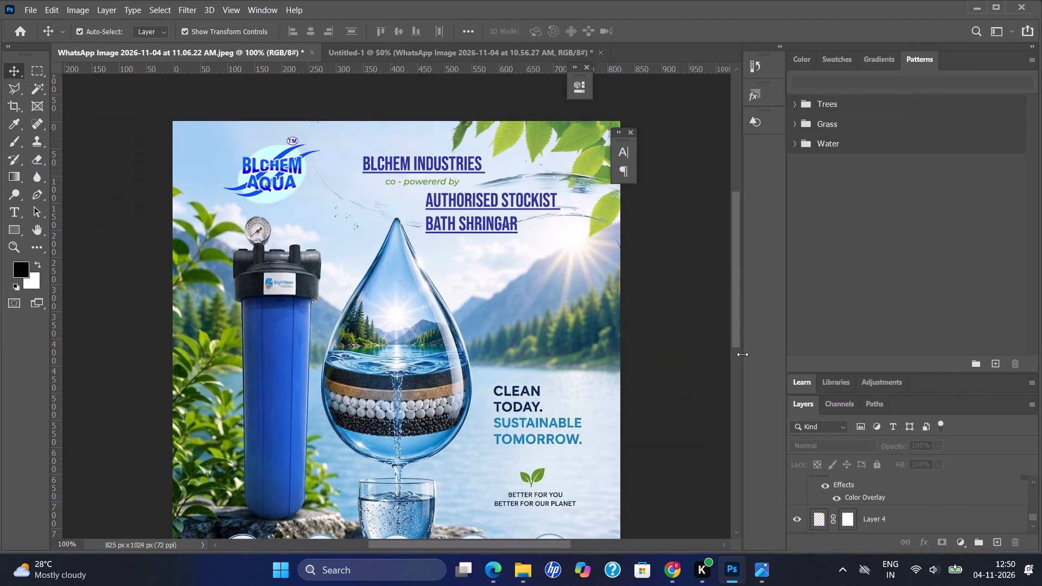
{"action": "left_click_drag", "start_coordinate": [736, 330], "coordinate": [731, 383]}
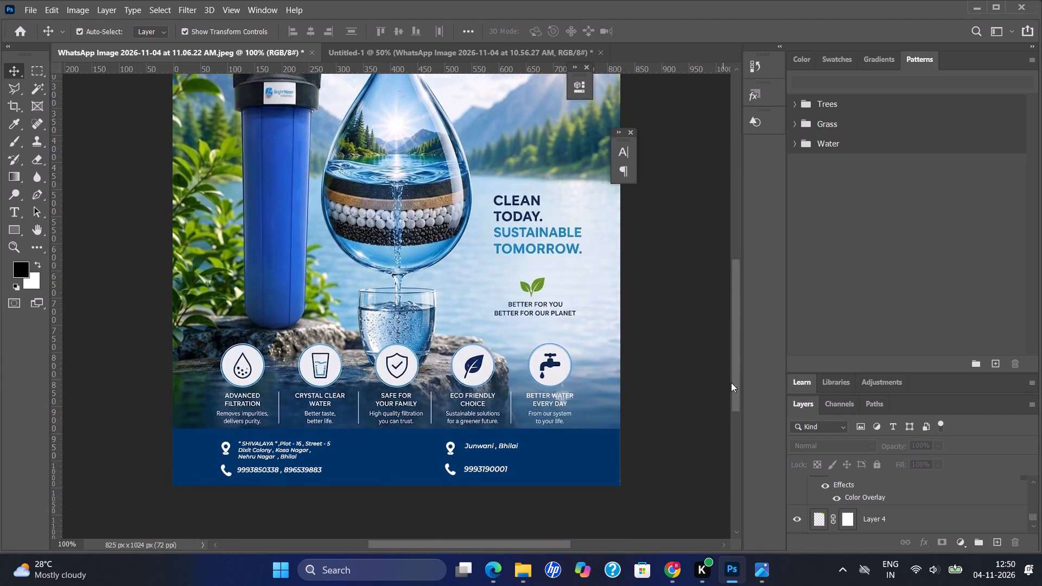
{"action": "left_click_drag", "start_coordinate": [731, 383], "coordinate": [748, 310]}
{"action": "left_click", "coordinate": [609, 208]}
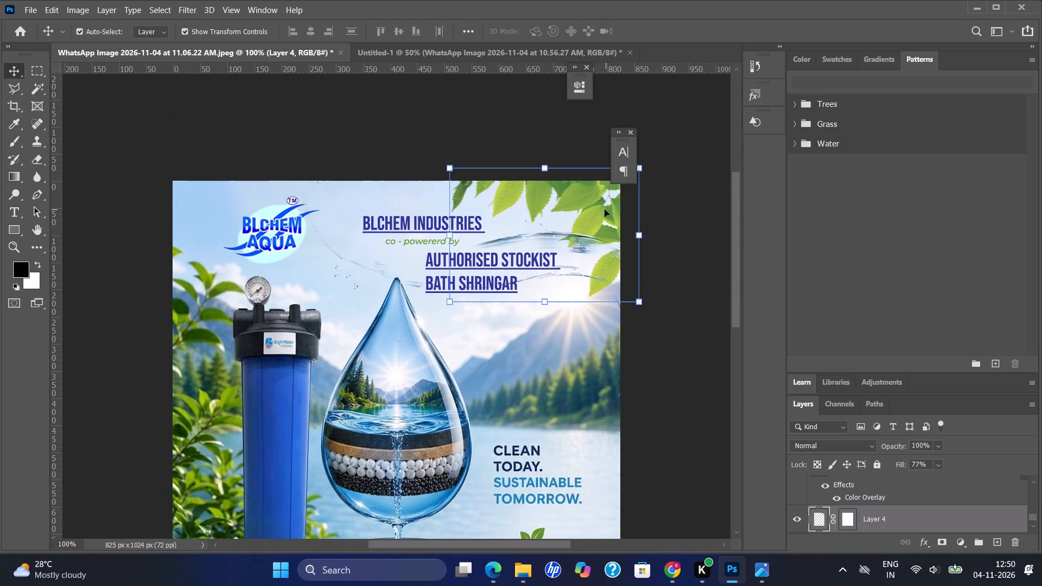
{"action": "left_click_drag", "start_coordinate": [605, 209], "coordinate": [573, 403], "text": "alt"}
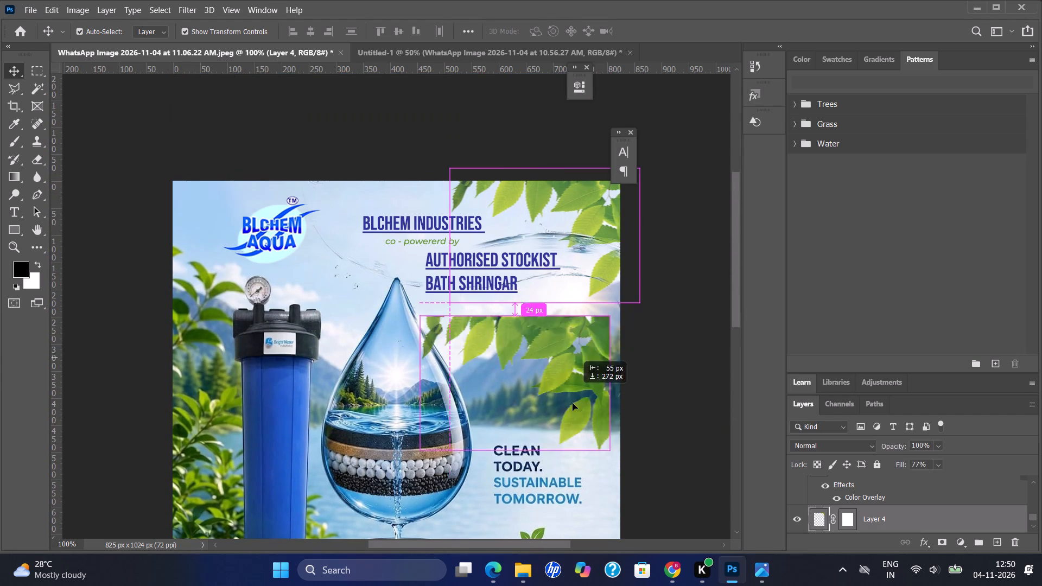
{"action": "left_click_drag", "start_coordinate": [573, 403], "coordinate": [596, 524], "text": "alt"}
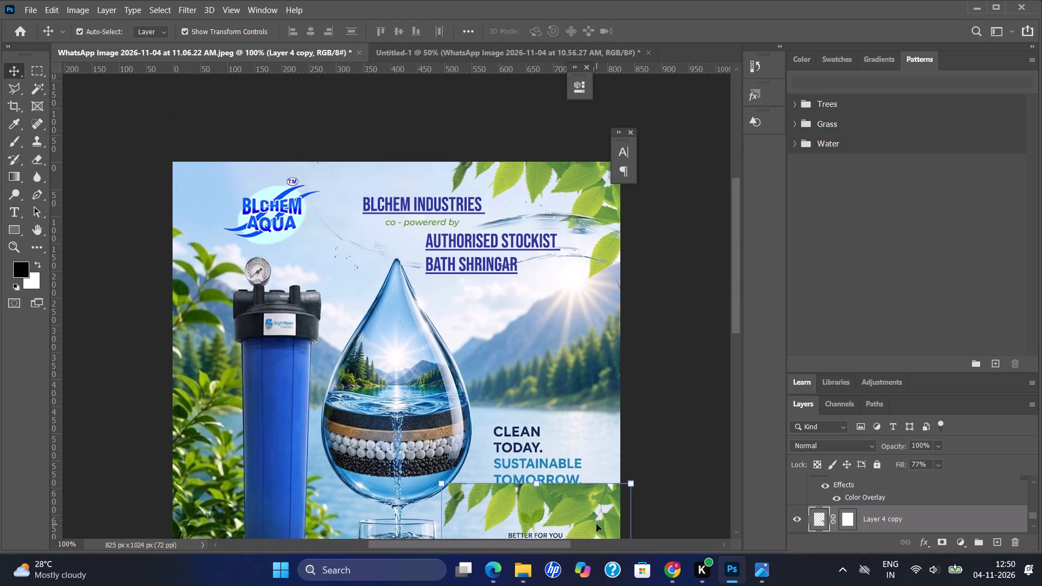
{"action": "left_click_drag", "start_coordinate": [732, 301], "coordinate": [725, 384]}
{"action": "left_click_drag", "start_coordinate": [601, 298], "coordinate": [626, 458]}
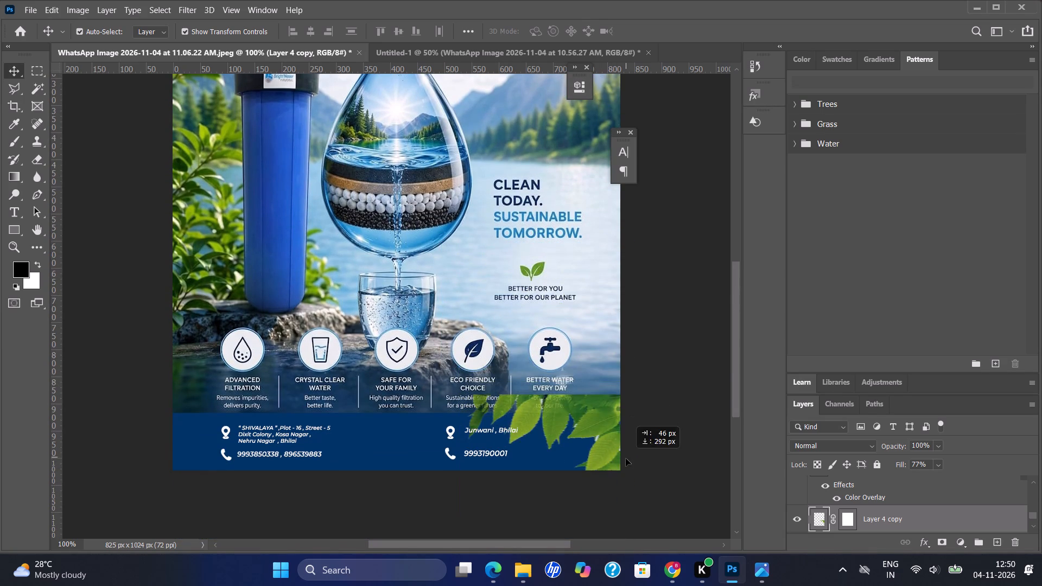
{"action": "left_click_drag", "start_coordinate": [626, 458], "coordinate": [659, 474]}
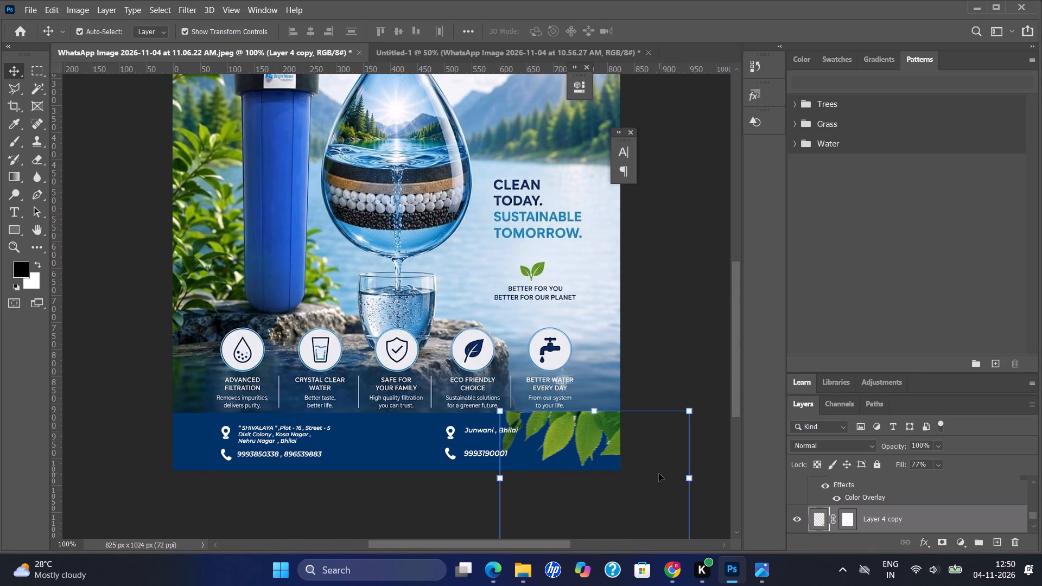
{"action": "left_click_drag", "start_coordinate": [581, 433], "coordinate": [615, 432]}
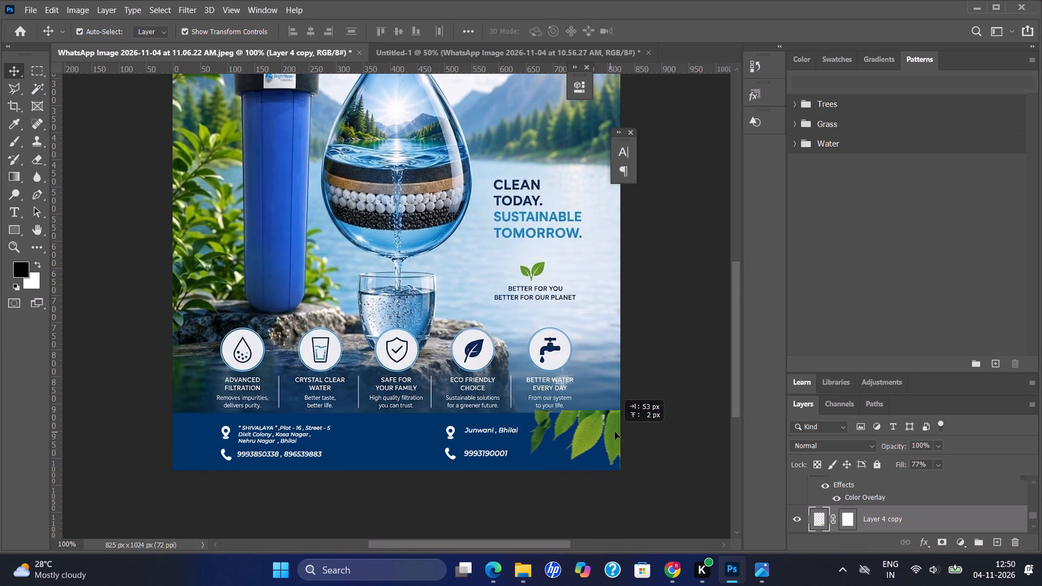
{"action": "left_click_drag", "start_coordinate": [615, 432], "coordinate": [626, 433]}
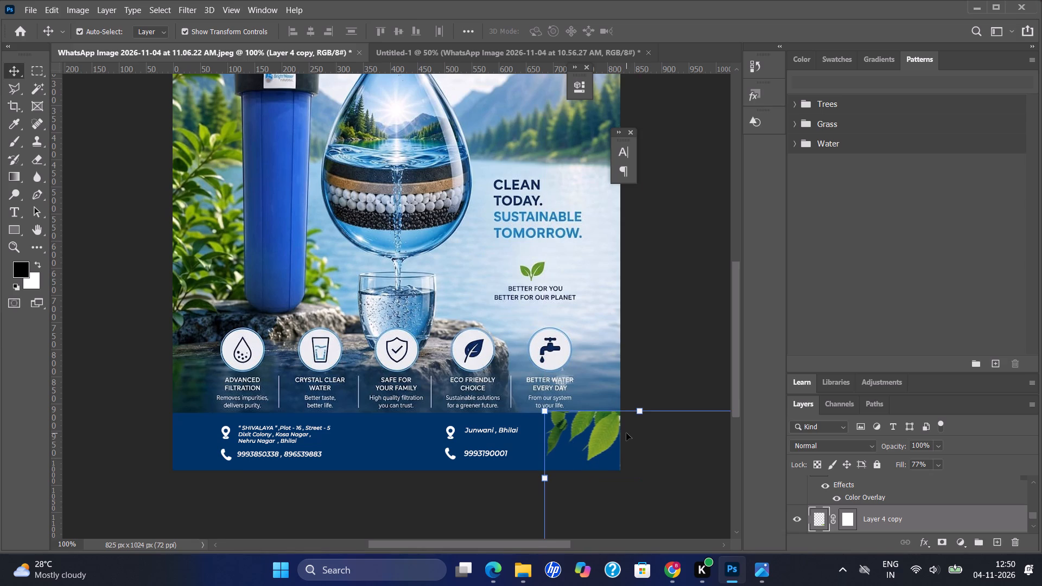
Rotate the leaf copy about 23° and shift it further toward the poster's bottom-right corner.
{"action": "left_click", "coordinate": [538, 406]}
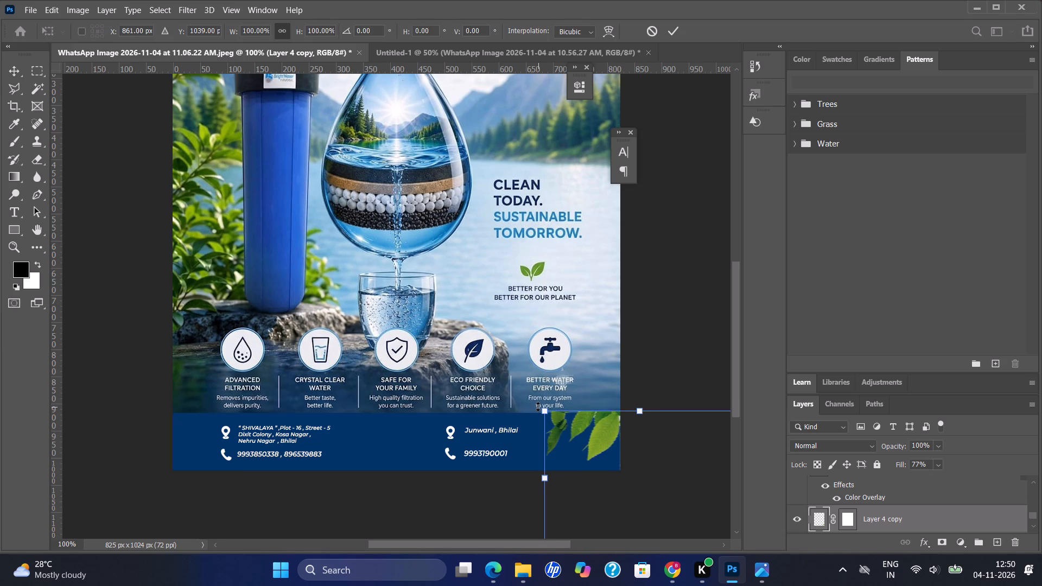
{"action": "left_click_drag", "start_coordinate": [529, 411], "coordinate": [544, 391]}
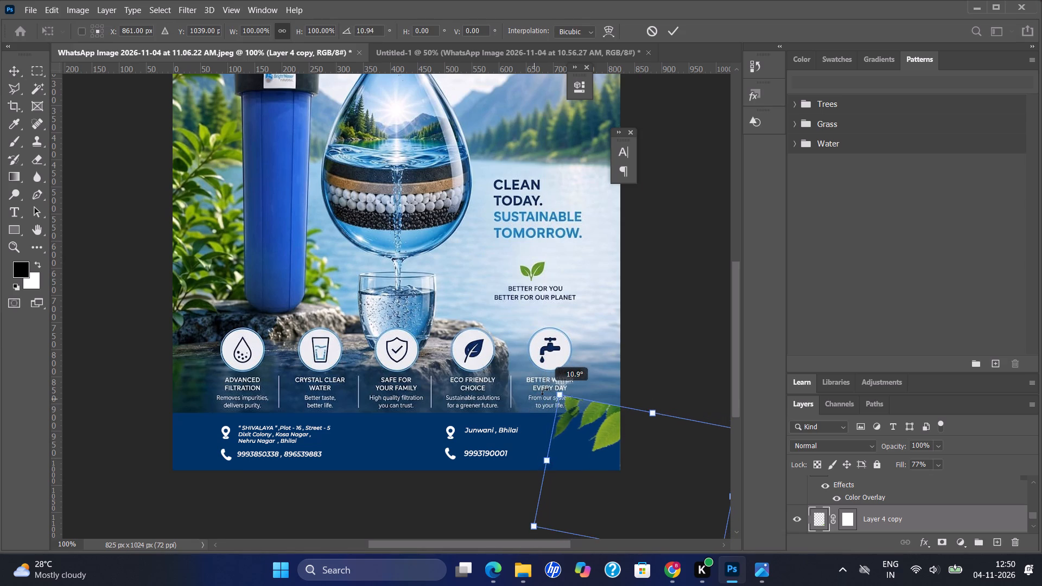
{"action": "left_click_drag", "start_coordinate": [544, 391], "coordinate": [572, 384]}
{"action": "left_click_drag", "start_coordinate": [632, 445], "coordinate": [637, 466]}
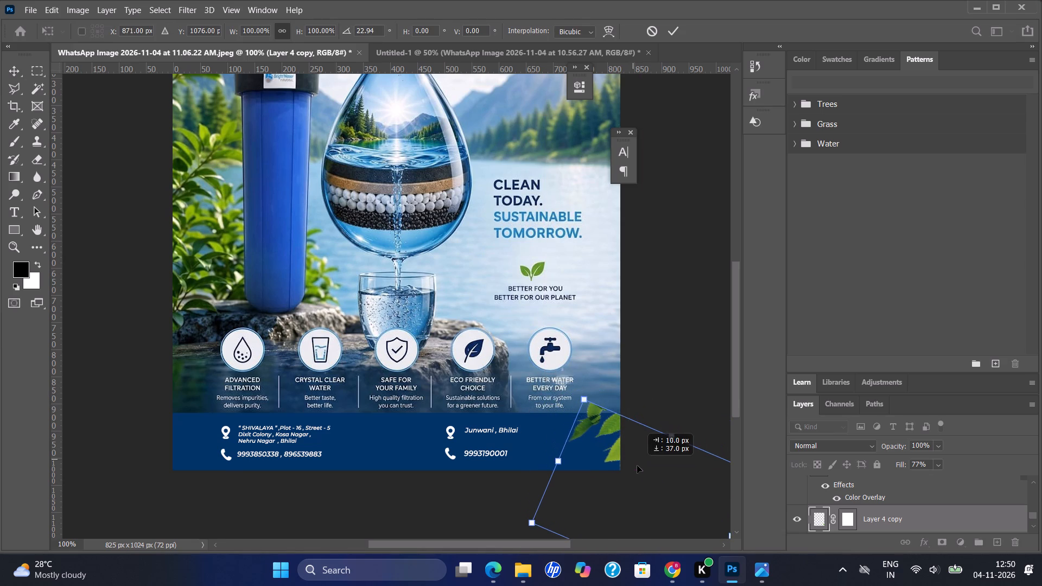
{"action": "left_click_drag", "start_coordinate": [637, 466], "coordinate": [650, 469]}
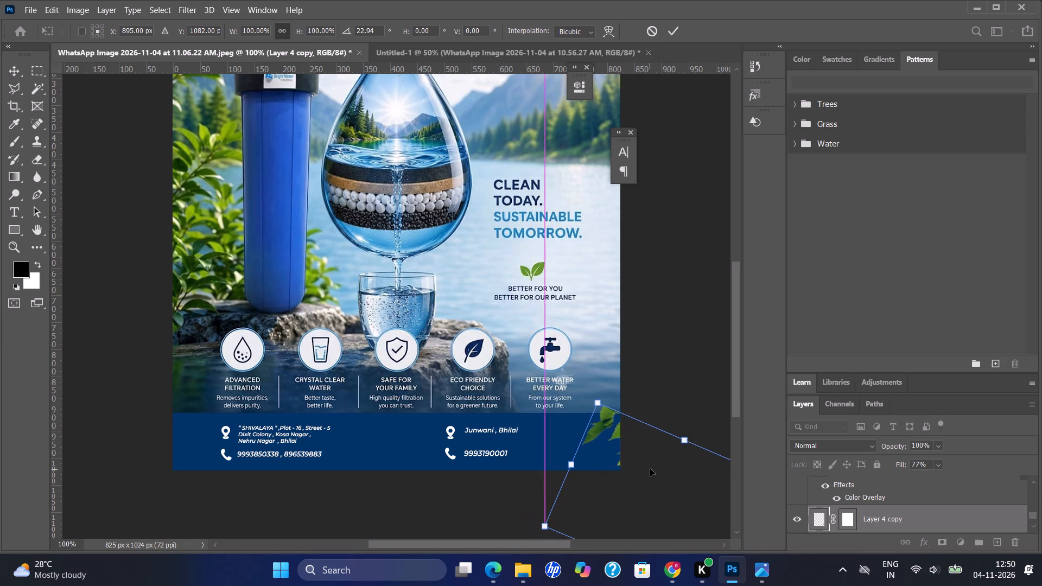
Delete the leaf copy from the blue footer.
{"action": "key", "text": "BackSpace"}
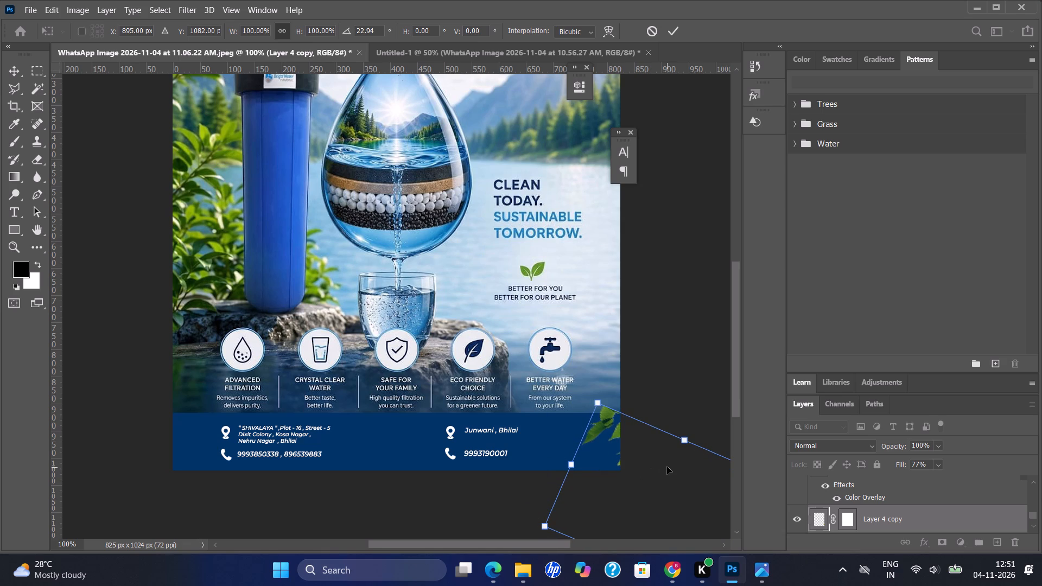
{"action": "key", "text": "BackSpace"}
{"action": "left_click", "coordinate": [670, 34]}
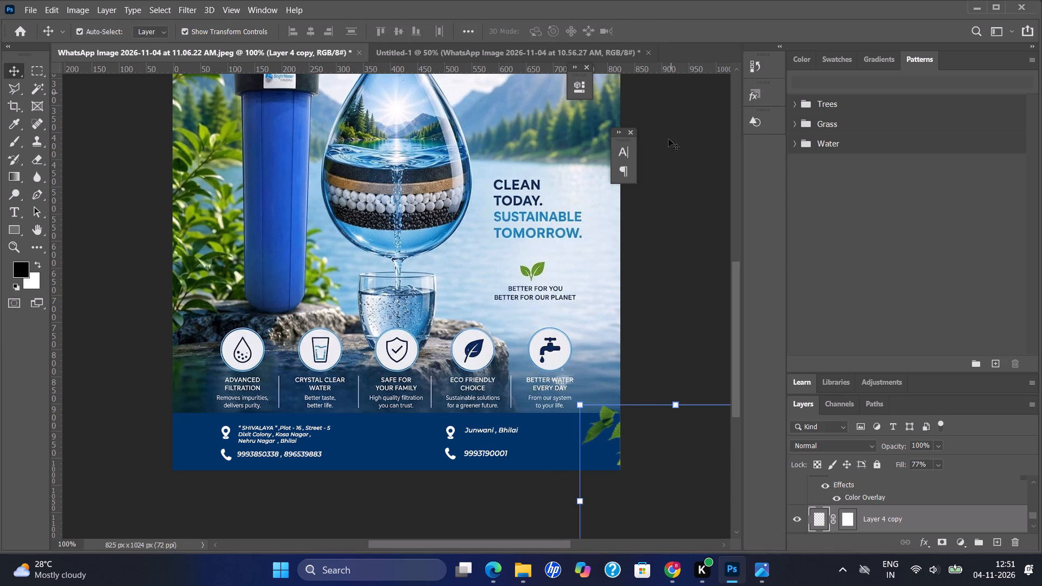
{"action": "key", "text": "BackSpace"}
Duplicate the water splash layer and place the copy on the poster's lower part, from the slogan down to the footer.
{"action": "left_click_drag", "start_coordinate": [741, 338], "coordinate": [739, 272]}
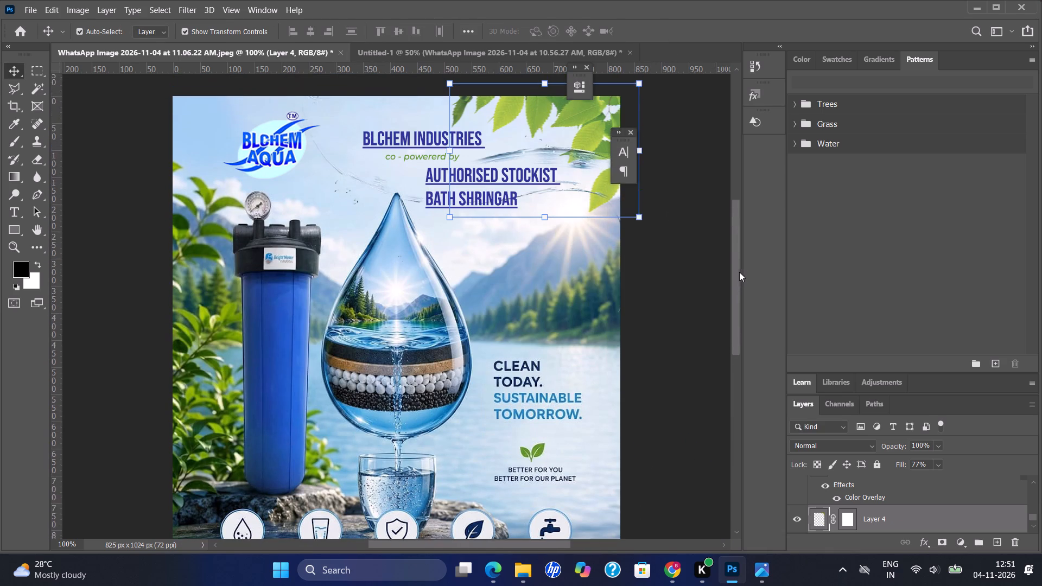
{"action": "left_click_drag", "start_coordinate": [739, 272], "coordinate": [741, 265]}
{"action": "left_click", "coordinate": [589, 212]}
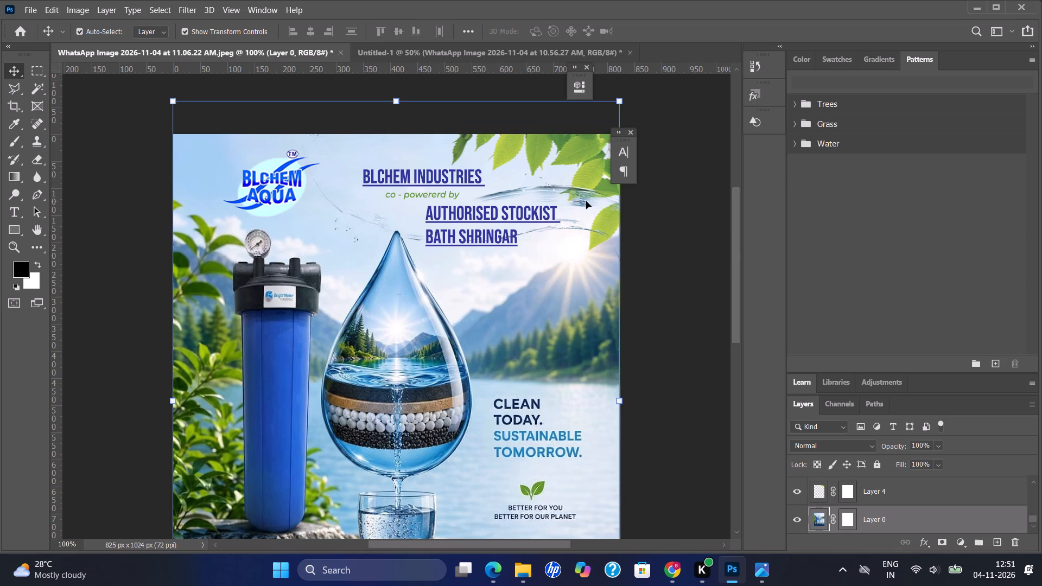
{"action": "left_click", "coordinate": [586, 201]}
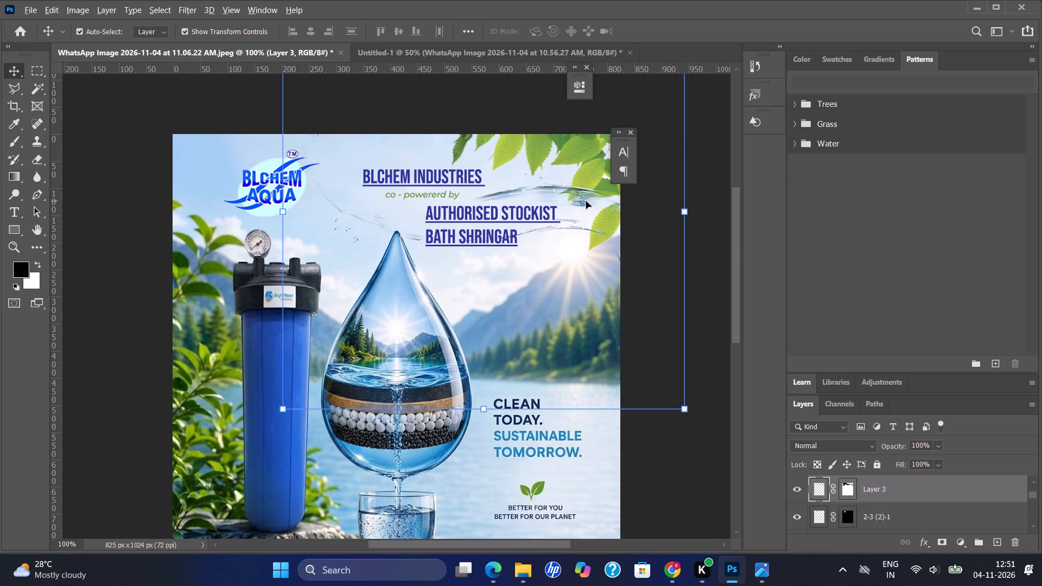
{"action": "left_click_drag", "start_coordinate": [586, 201], "coordinate": [528, 578], "text": "alt"}
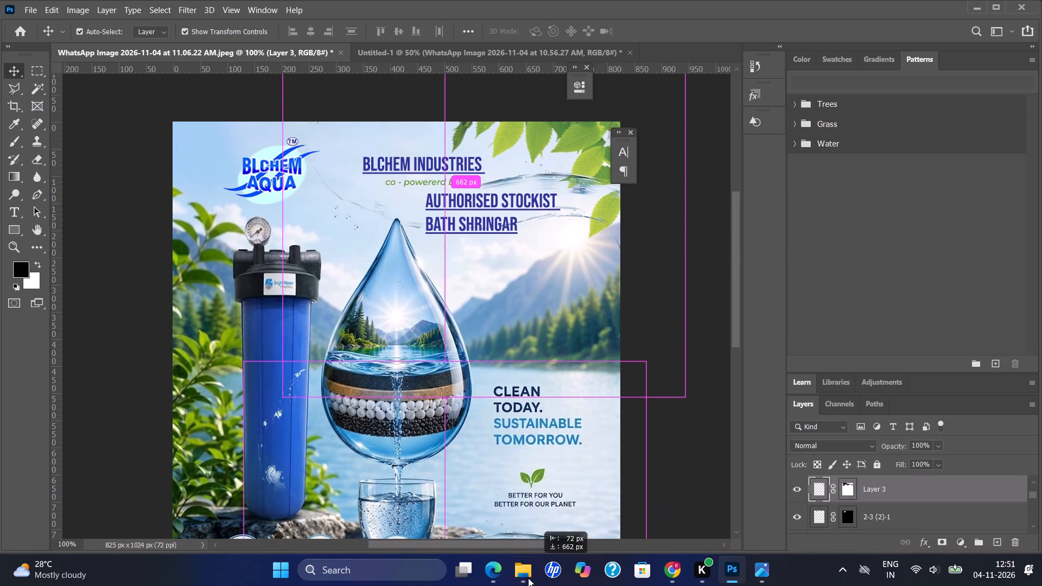
{"action": "left_click_drag", "start_coordinate": [528, 578], "coordinate": [734, 585], "text": "alt"}
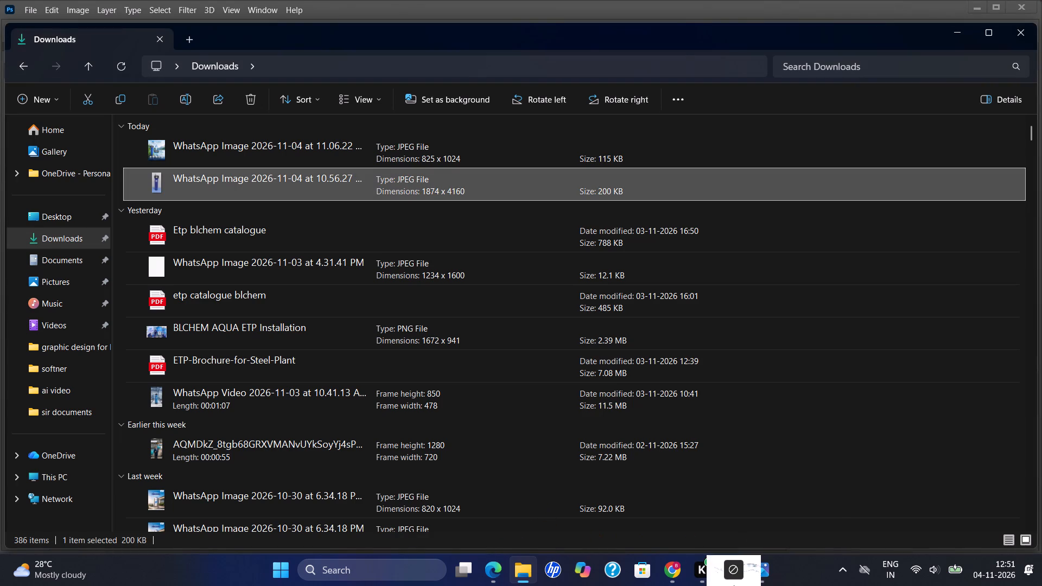
{"action": "left_click_drag", "start_coordinate": [734, 585], "coordinate": [531, 449], "text": "alt"}
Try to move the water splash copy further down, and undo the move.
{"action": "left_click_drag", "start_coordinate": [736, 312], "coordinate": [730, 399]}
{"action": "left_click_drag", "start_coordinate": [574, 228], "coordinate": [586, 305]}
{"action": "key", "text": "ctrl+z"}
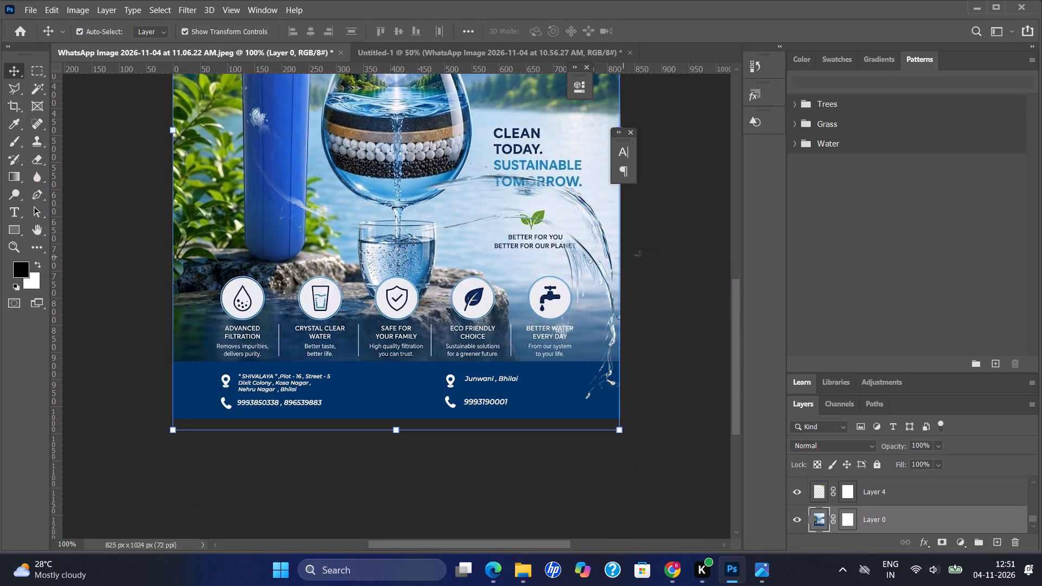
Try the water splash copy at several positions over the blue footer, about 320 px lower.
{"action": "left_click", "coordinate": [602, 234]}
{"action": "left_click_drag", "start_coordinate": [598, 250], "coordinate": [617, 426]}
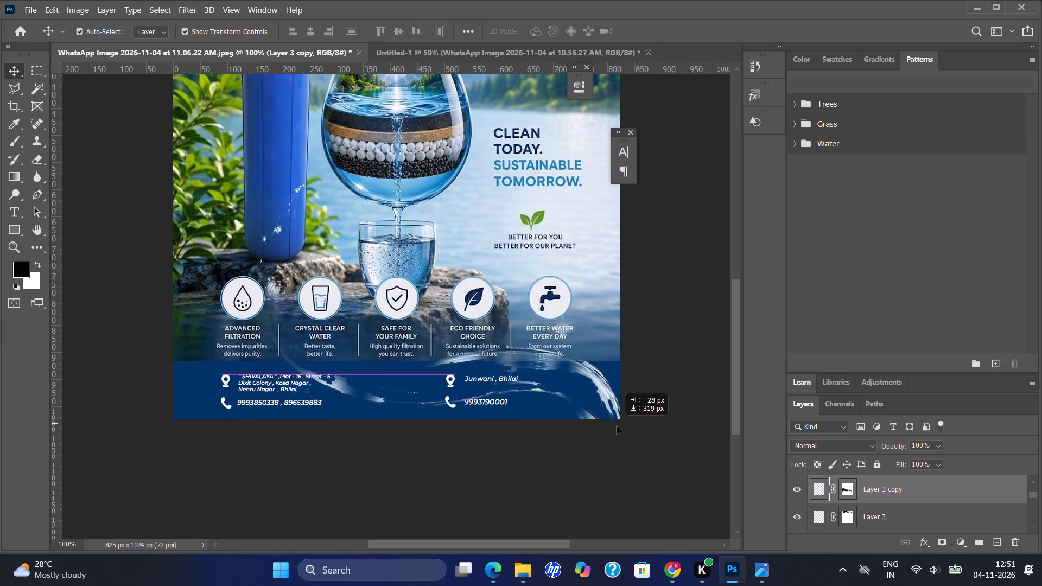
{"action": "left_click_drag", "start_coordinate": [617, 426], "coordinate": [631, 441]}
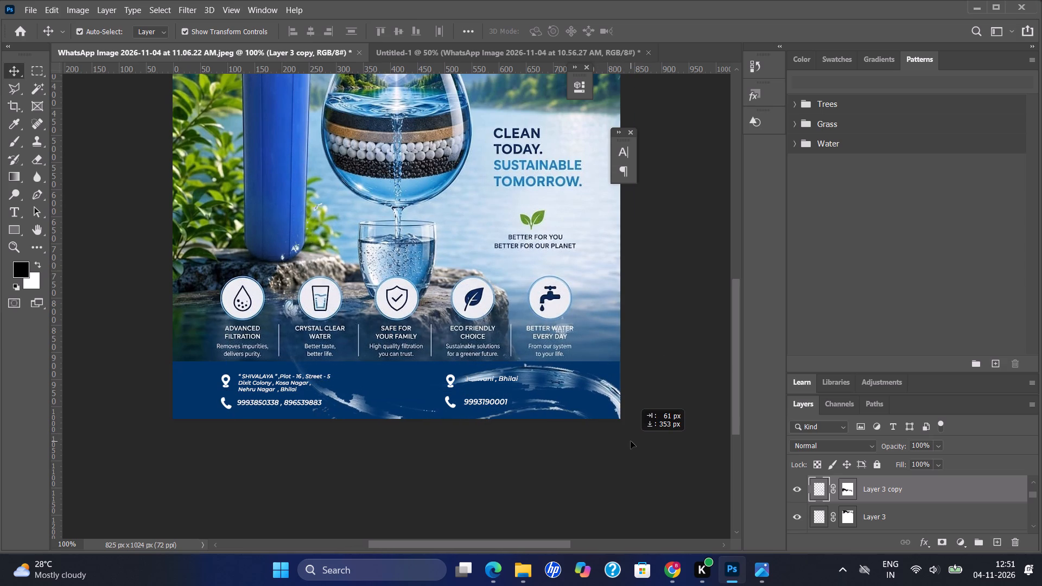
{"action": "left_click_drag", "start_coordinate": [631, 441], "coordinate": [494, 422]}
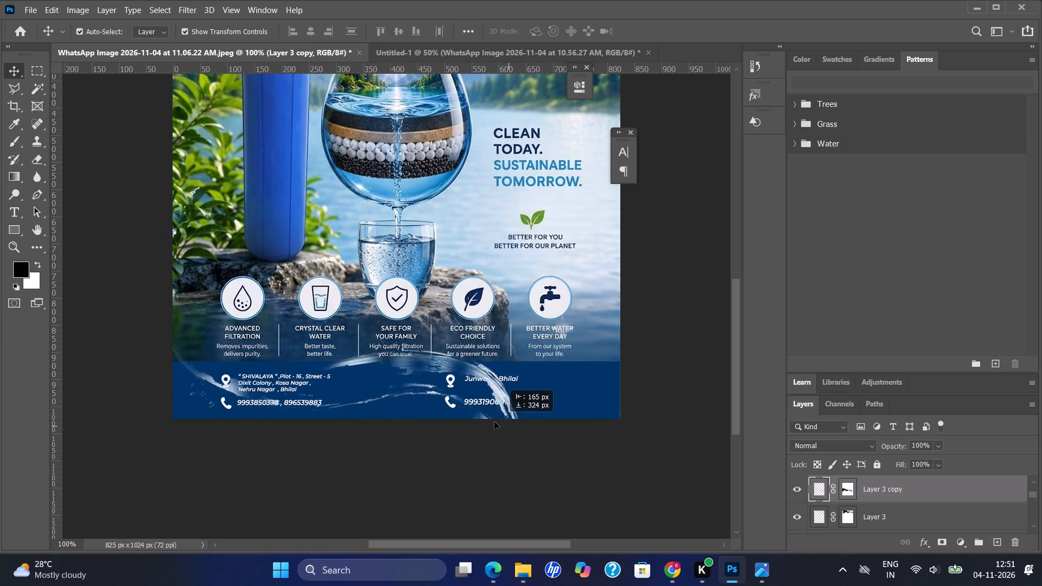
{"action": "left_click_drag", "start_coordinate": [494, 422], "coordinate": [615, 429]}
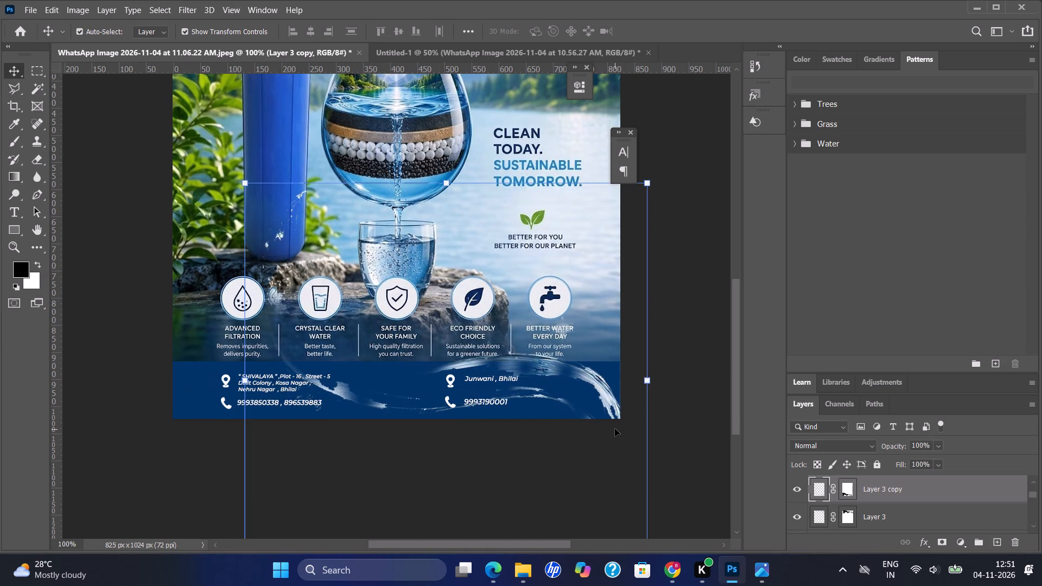
Delete the water splash copy from the blue footer.
{"action": "key", "text": "BackSpace"}
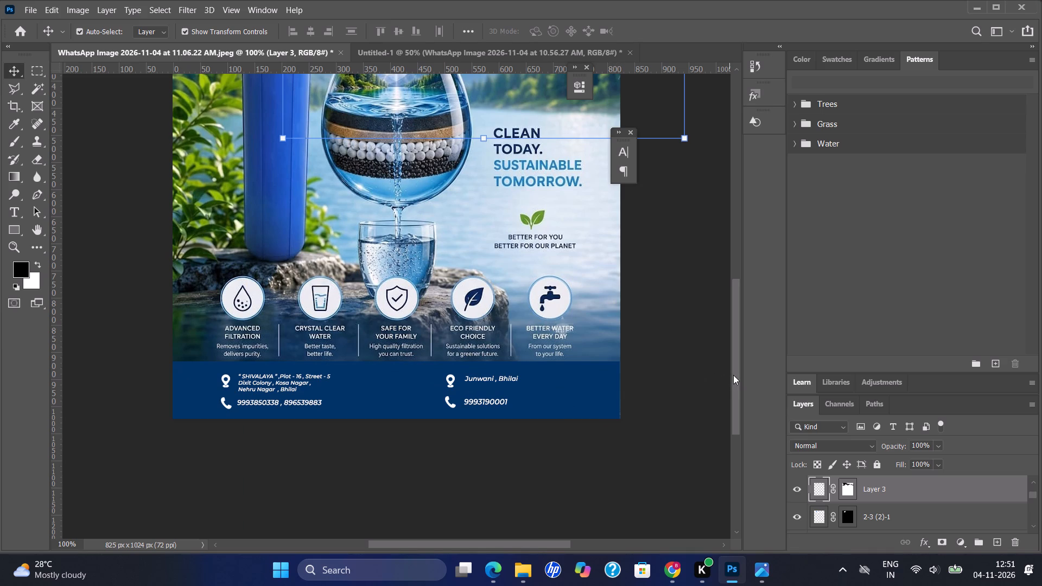
{"action": "left_click_drag", "start_coordinate": [733, 375], "coordinate": [712, 372]}
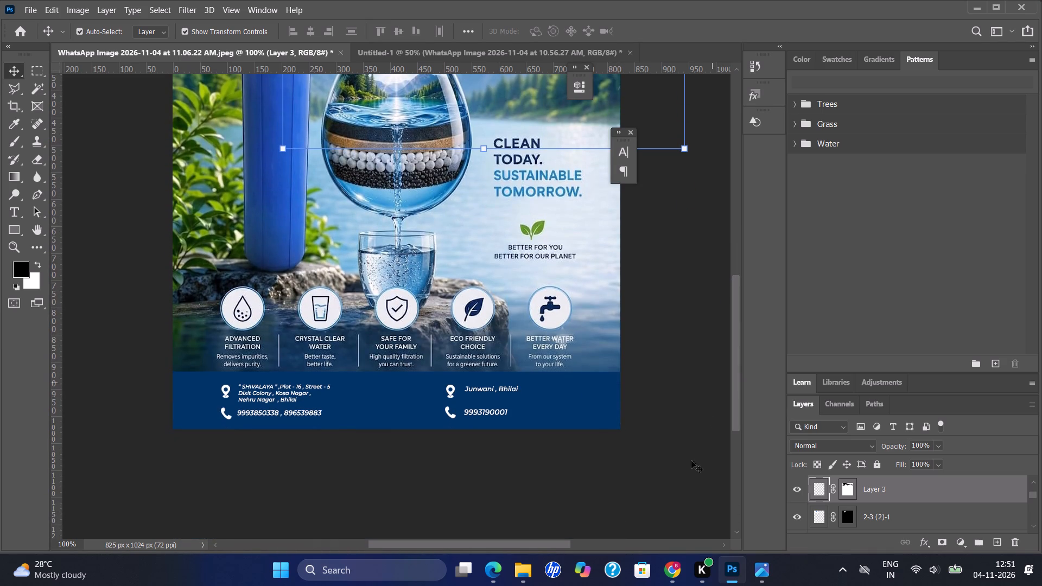
Switch to Pinterest in Chrome and search for water.
{"action": "left_click", "coordinate": [671, 582]}
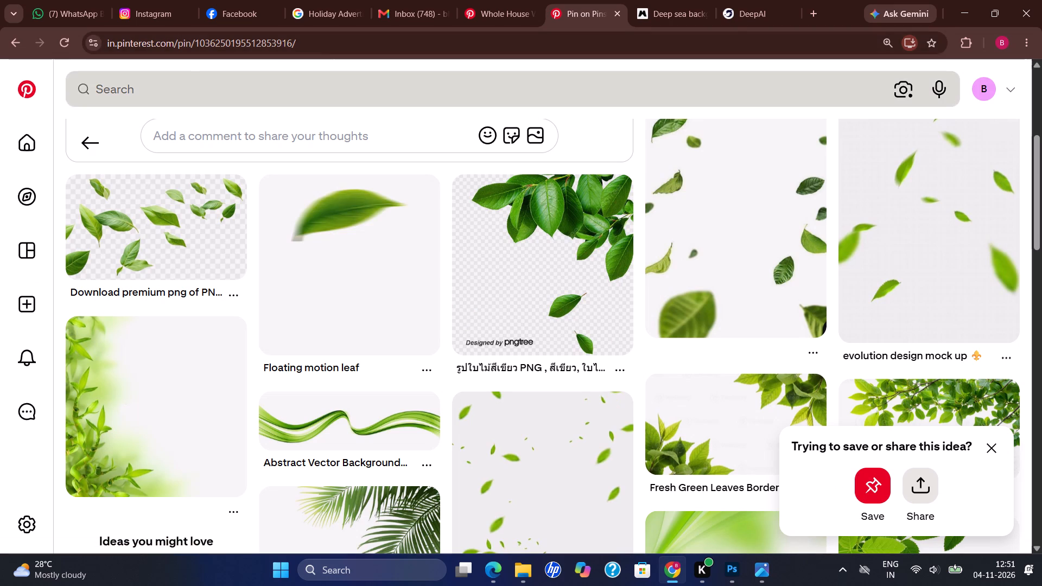
{"action": "left_click", "coordinate": [171, 78]}
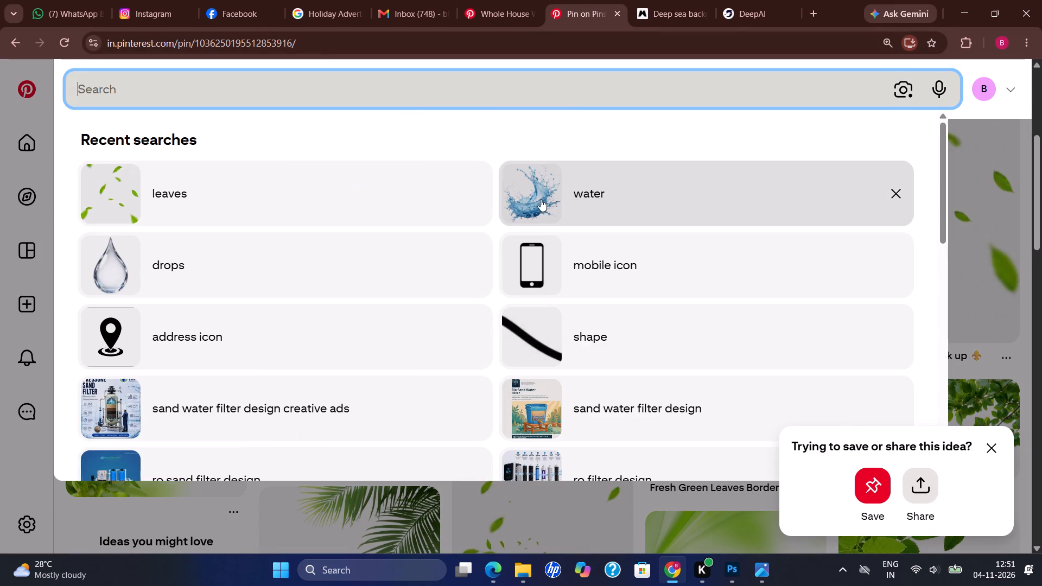
{"action": "left_click", "coordinate": [539, 202]}
{"action": "left_click", "coordinate": [539, 202]}
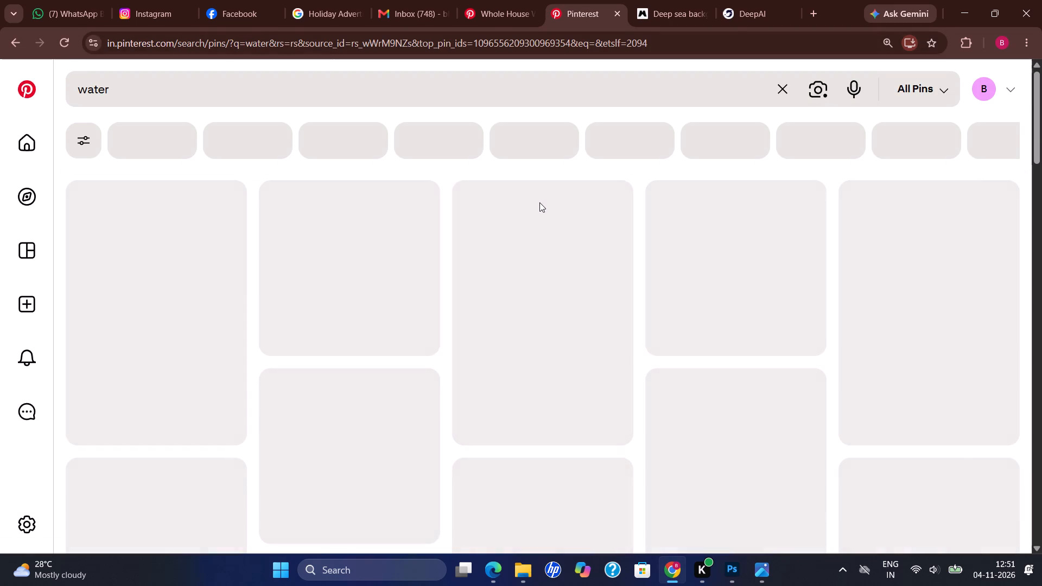
Look through the water results for splash artwork and preview the curved blue splash image.
{"action": "key", "text": "Down"}
{"action": "key", "text": "Down"}
{"action": "key", "text": "Down"}
{"action": "key", "text": "Down"}
{"action": "key", "text": "Down"}
{"action": "key", "text": "Down"}
{"action": "key", "text": "Down"}
{"action": "key", "text": "Down"}
{"action": "key", "text": "Down"}
{"action": "key", "text": "Down"}
{"action": "key", "text": "Down"}
{"action": "key", "text": "Down"}
{"action": "key", "text": "Down"}
{"action": "key", "text": "Down"}
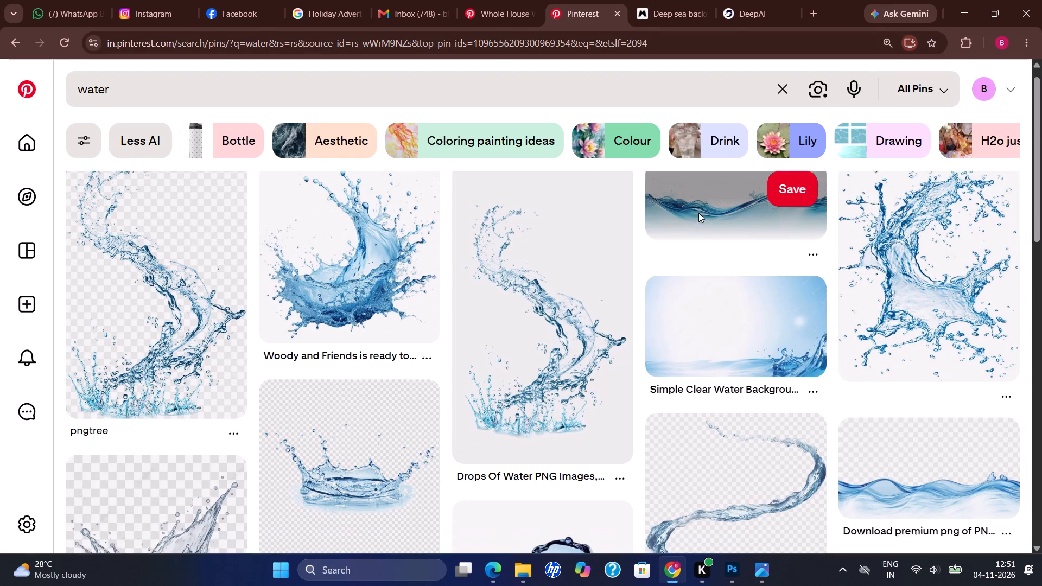
{"action": "key", "text": "Down"}
{"action": "key", "text": "Down"}
{"action": "key", "text": "Down"}
{"action": "key", "text": "Down"}
{"action": "key", "text": "Down"}
{"action": "key", "text": "Down"}
{"action": "key", "text": "Down"}
{"action": "key", "text": "Down"}
{"action": "key", "text": "Down"}
{"action": "key", "text": "Down"}
{"action": "key", "text": "Down"}
{"action": "key", "text": "Down"}
{"action": "key", "text": "Down"}
{"action": "left_click", "coordinate": [500, 273]}
{"action": "left_click", "coordinate": [500, 273]}
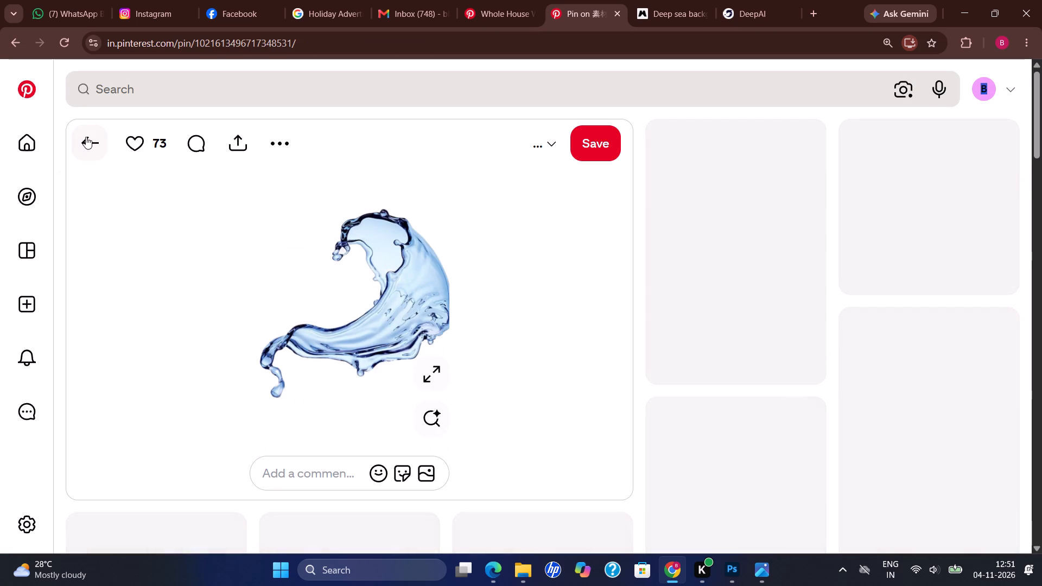
{"action": "left_click", "coordinate": [86, 137]}
Browse further through the water results and back to the start for a splash that suits the poster's lower part.
{"action": "key", "text": "Down"}
{"action": "key", "text": "Down"}
{"action": "key", "text": "Down"}
{"action": "key", "text": "Down"}
{"action": "key", "text": "Down"}
{"action": "key", "text": "Down"}
{"action": "key", "text": "Down"}
{"action": "key", "text": "Down"}
{"action": "key", "text": "Down"}
{"action": "key", "text": "Down"}
{"action": "key", "text": "Down"}
{"action": "key", "text": "Down"}
{"action": "key", "text": "Down"}
{"action": "key", "text": "Down"}
{"action": "key", "text": "Down"}
{"action": "key", "text": "Down"}
{"action": "key", "text": "Down"}
{"action": "key", "text": "Down"}
{"action": "key", "text": "Down"}
{"action": "key", "text": "Down"}
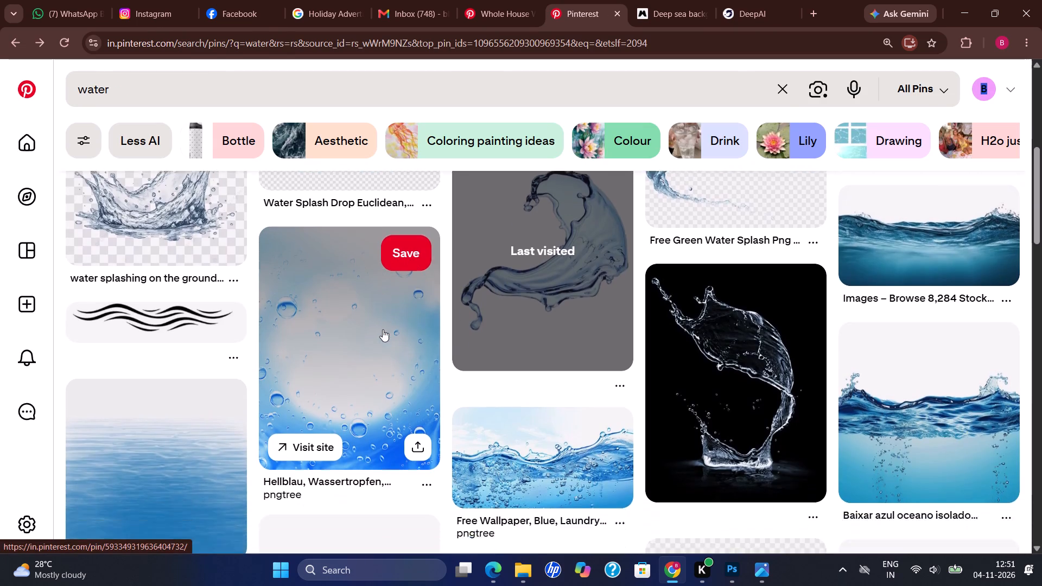
{"action": "key", "text": "Down"}
{"action": "key", "text": "Down"}
{"action": "key", "text": "Down"}
{"action": "key", "text": "Down"}
{"action": "key", "text": "Down"}
{"action": "key", "text": "Down"}
{"action": "key", "text": "Down"}
{"action": "key", "text": "Down"}
{"action": "key", "text": "Down"}
{"action": "key", "text": "Down"}
{"action": "key", "text": "Down"}
{"action": "key", "text": "Down"}
{"action": "key", "text": "Down"}
{"action": "key", "text": "Down"}
{"action": "key", "text": "Down"}
{"action": "key", "text": "Down"}
{"action": "key", "text": "Down"}
{"action": "key", "text": "Down"}
{"action": "key", "text": "Down"}
{"action": "key", "text": "Down"}
{"action": "key", "text": "Down"}
{"action": "key", "text": "Down"}
{"action": "key", "text": "Down"}
{"action": "key", "text": "Down"}
{"action": "key", "text": "Down"}
{"action": "key", "text": "Down"}
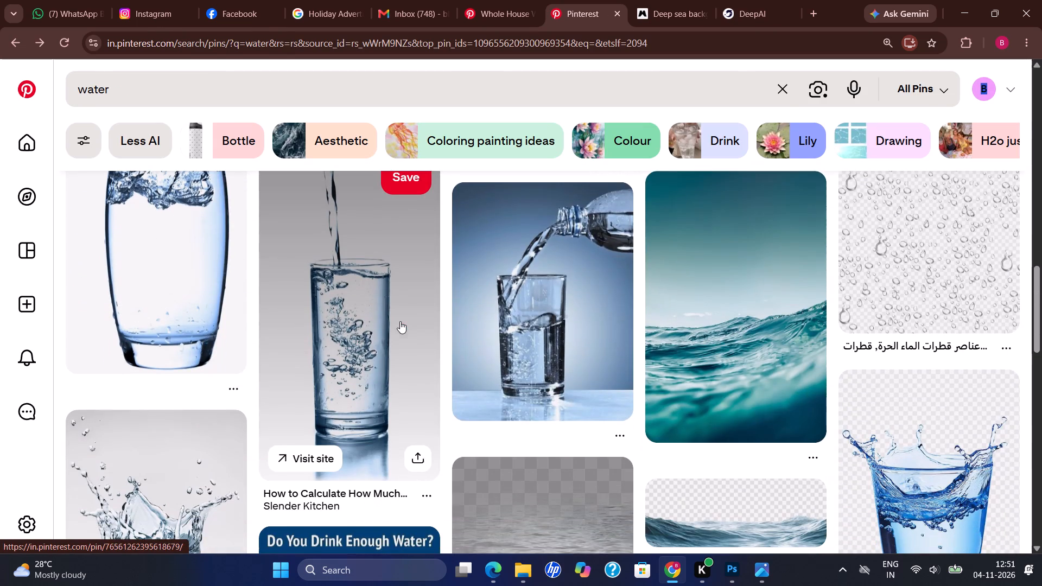
{"action": "key", "text": "Down"}
{"action": "key", "text": "Down"}
{"action": "key", "text": "Down"}
{"action": "key", "text": "Down"}
{"action": "key", "text": "Down"}
{"action": "key", "text": "Down"}
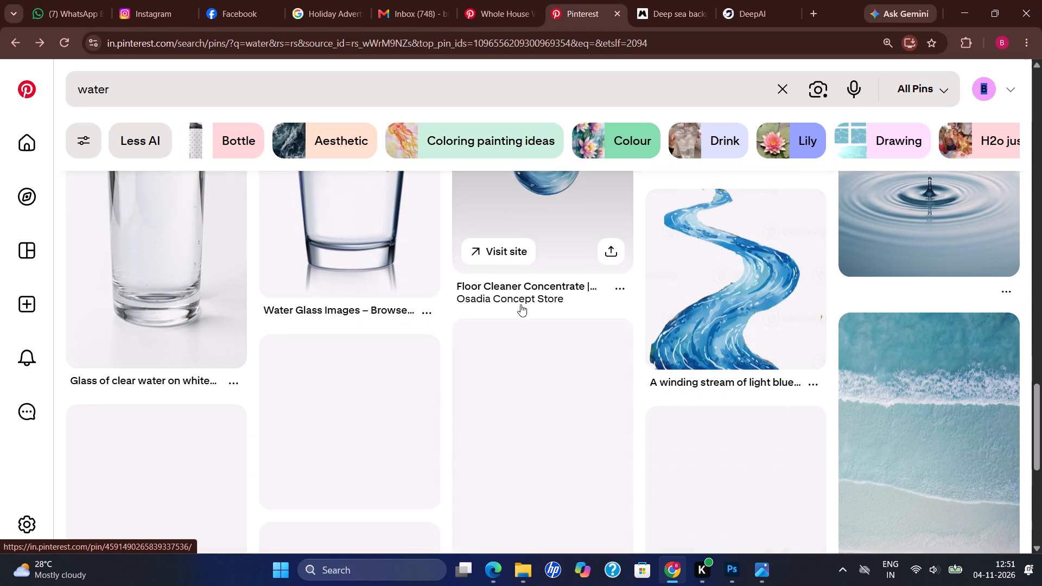
{"action": "key", "text": "Down"}
{"action": "key", "text": "Up"}
{"action": "key", "text": "Up"}
{"action": "key", "text": "Up"}
{"action": "key", "text": "Up"}
{"action": "key", "text": "Up"}
{"action": "key", "text": "Up"}
{"action": "key", "text": "Up"}
{"action": "key", "text": "Up"}
{"action": "key", "text": "Up"}
{"action": "key", "text": "Up"}
{"action": "key", "text": "Up"}
{"action": "key", "text": "Up"}
{"action": "key", "text": "Up"}
{"action": "key", "text": "Up"}
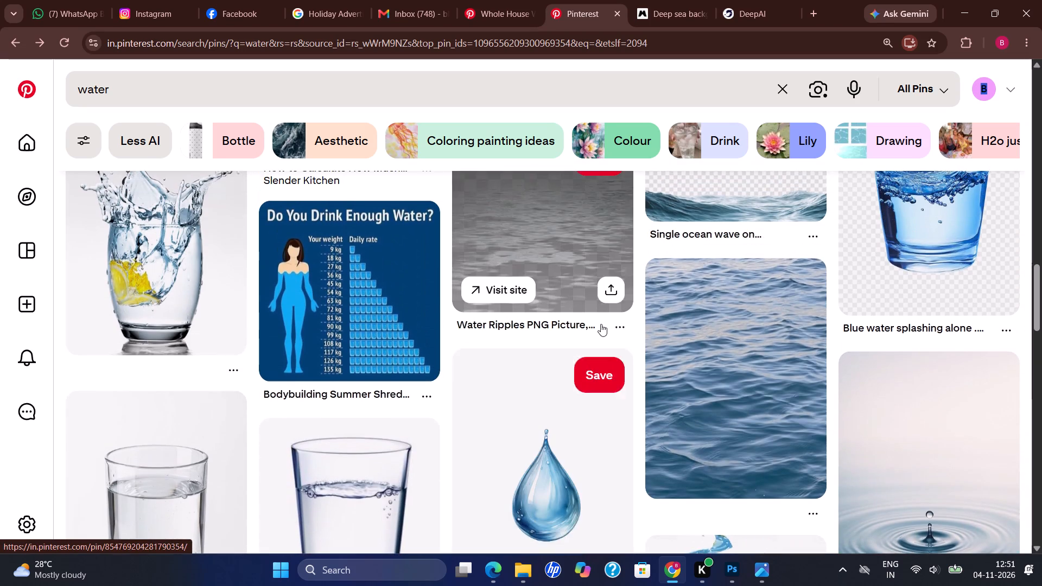
{"action": "key", "text": "Up"}
{"action": "key", "text": "Up"}
{"action": "key", "text": "Up"}
{"action": "key", "text": "Up"}
{"action": "key", "text": "Up"}
{"action": "key", "text": "Up"}
{"action": "key", "text": "Up"}
{"action": "key", "text": "Up"}
{"action": "key", "text": "Up"}
{"action": "key", "text": "Up"}
{"action": "key", "text": "Up"}
{"action": "key", "text": "Up"}
{"action": "key", "text": "Up"}
{"action": "key", "text": "Up"}
{"action": "key", "text": "Up"}
{"action": "key", "text": "Up"}
{"action": "key", "text": "Up"}
{"action": "key", "text": "Up"}
{"action": "key", "text": "Up"}
{"action": "key", "text": "Up"}
{"action": "key", "text": "Up"}
{"action": "key", "text": "Up"}
{"action": "key", "text": "Up"}
{"action": "key", "text": "Up"}
{"action": "key", "text": "Up"}
{"action": "key", "text": "Up"}
{"action": "key", "text": "Up"}
{"action": "key", "text": "Up"}
{"action": "key", "text": "Up"}
{"action": "key", "text": "Up"}
{"action": "key", "text": "Up"}
{"action": "key", "text": "Up"}
{"action": "key", "text": "Up"}
{"action": "key", "text": "Up"}
{"action": "key", "text": "Up"}
{"action": "key", "text": "Up"}
{"action": "key", "text": "Up"}
{"action": "key", "text": "Up"}
{"action": "key", "text": "Up"}
{"action": "key", "text": "Up"}
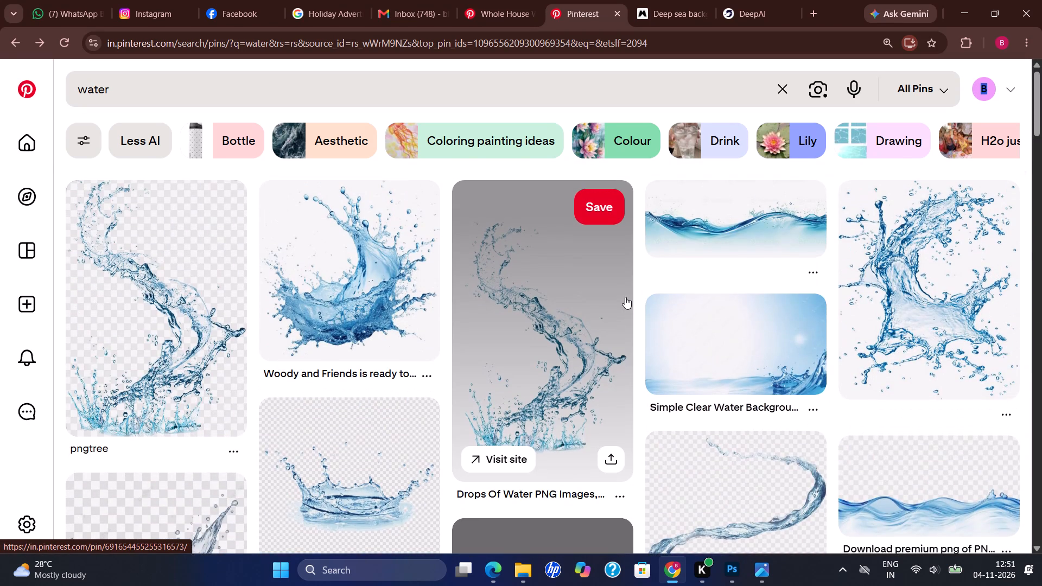
Copy the S-shaped water stream image from Pinterest and paste it into the poster in Photoshop.
{"action": "left_click", "coordinate": [772, 487]}
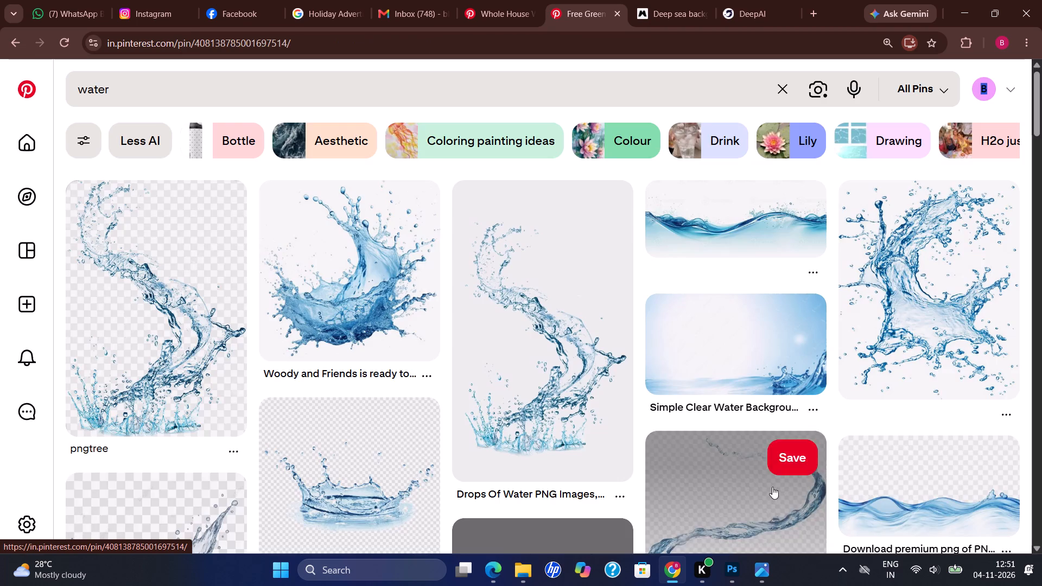
{"action": "right_click", "coordinate": [329, 302]}
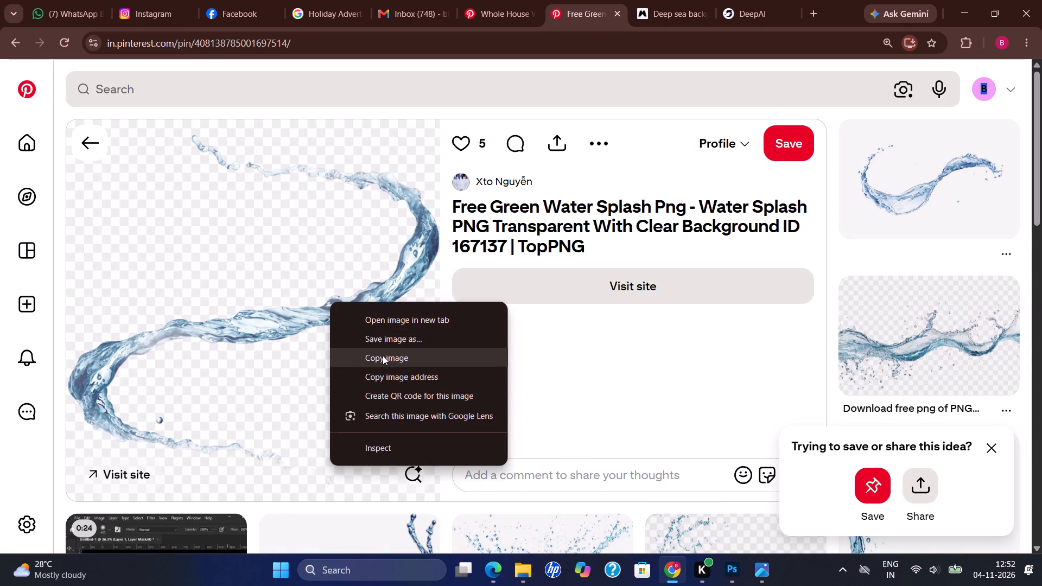
{"action": "left_click", "coordinate": [383, 355]}
{"action": "left_click", "coordinate": [734, 576]}
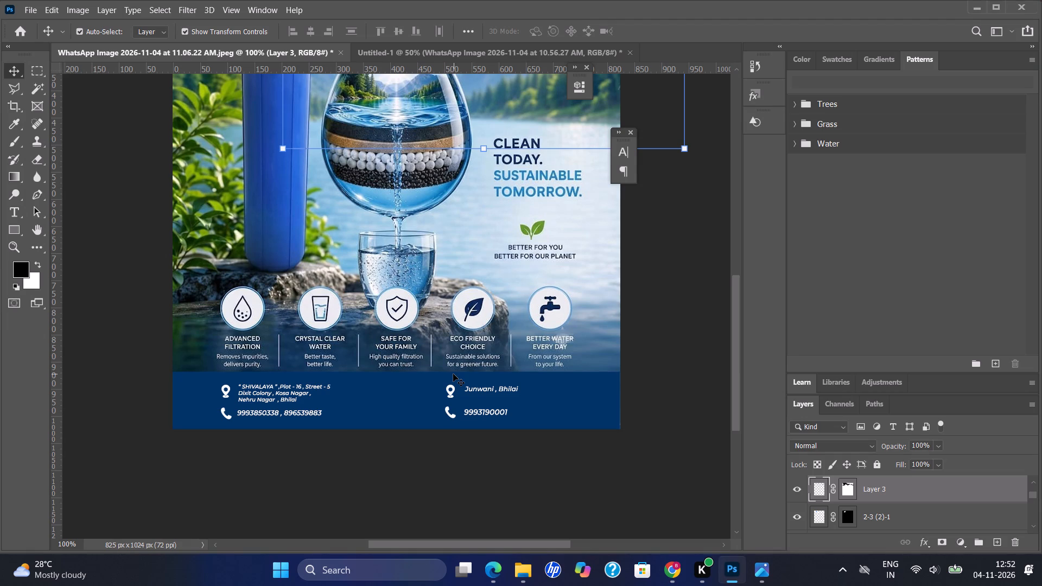
{"action": "key", "text": "ctrl+v"}
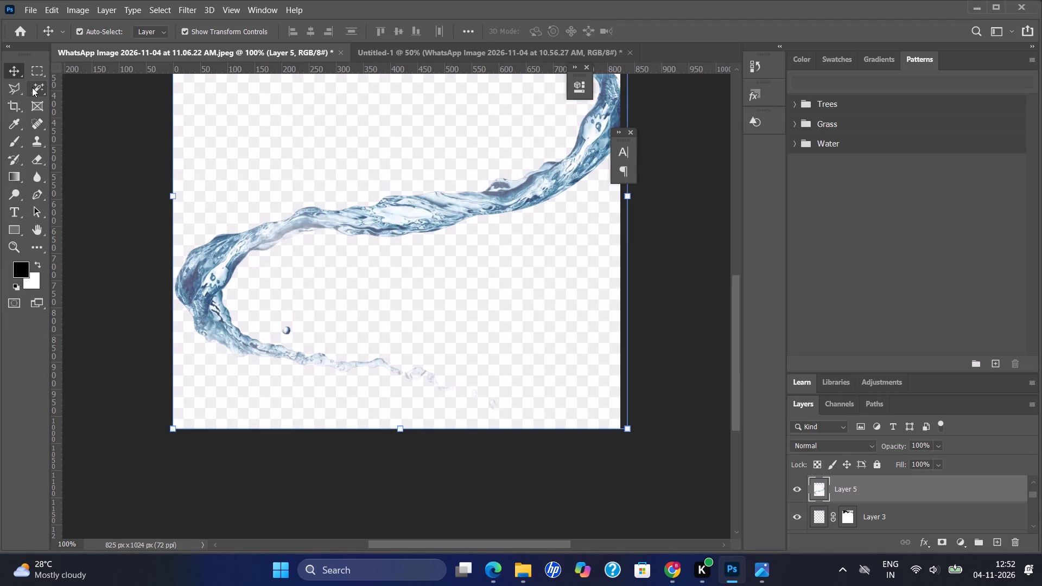
Hide the pasted water stream's light checkerboard background by setting the This Layer white value of Blend If to 193, with no selection left.
{"action": "left_click_drag", "start_coordinate": [32, 87], "coordinate": [392, 313]}
{"action": "left_click", "coordinate": [392, 313]}
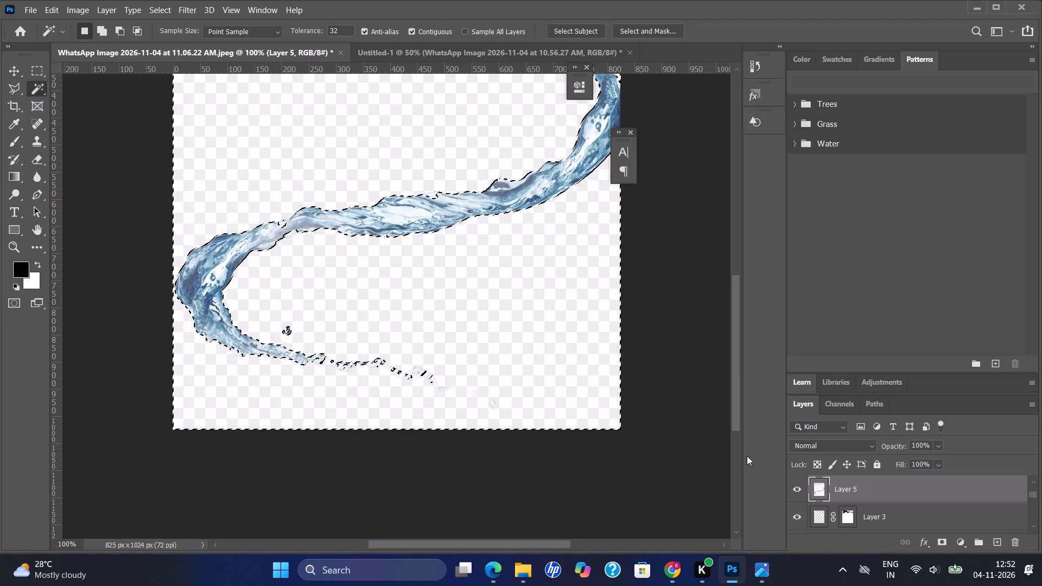
{"action": "double_click", "coordinate": [869, 491]}
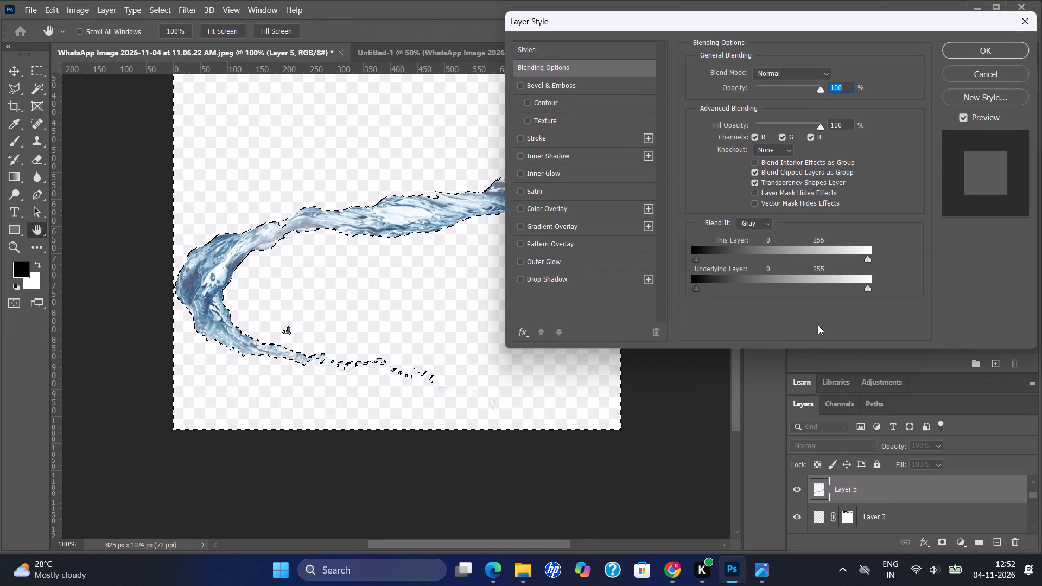
{"action": "left_click_drag", "start_coordinate": [864, 258], "coordinate": [844, 268]}
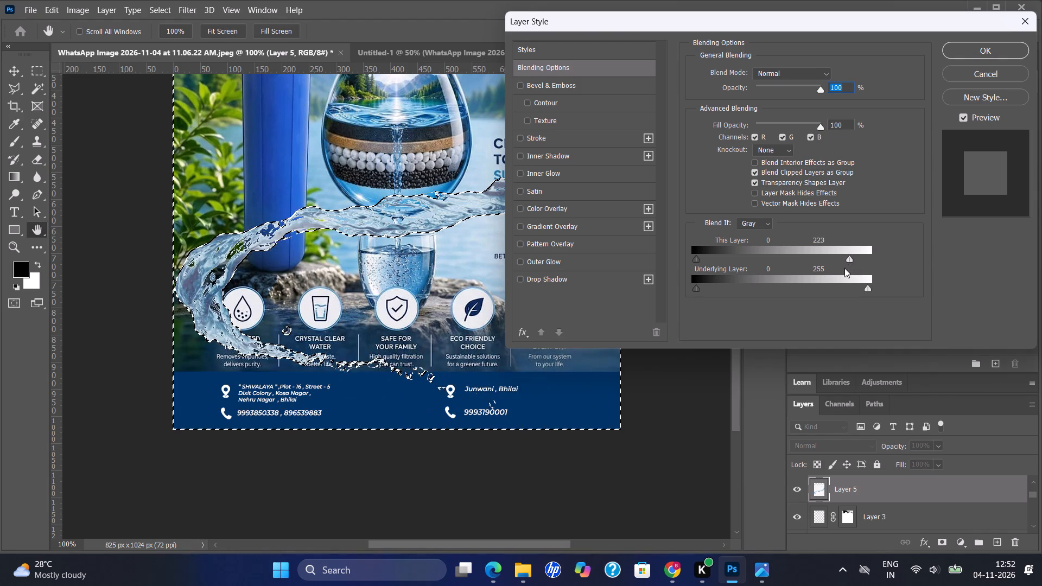
{"action": "left_click_drag", "start_coordinate": [844, 268], "coordinate": [825, 278]}
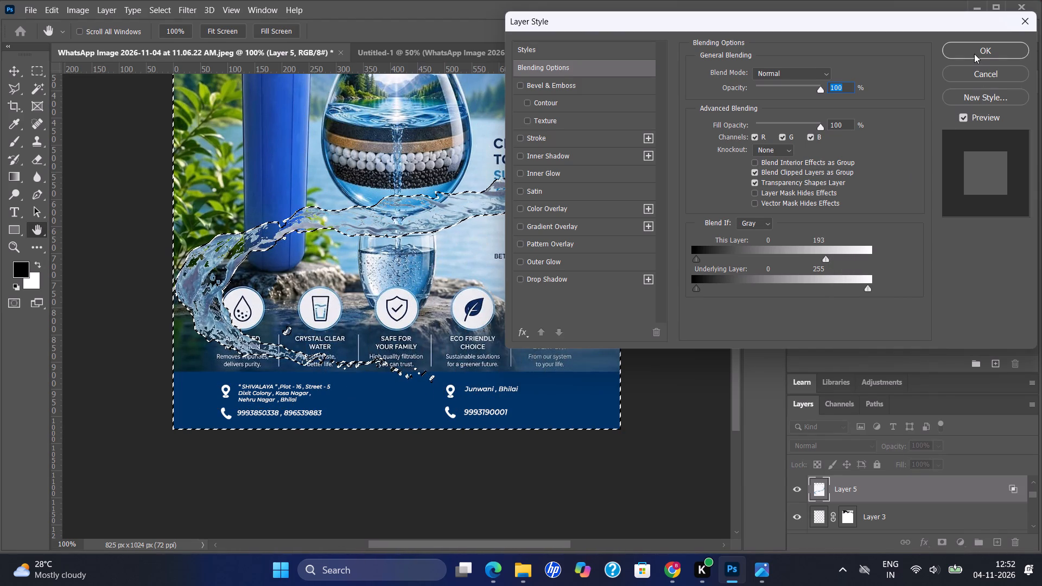
{"action": "left_click", "coordinate": [974, 54]}
{"action": "key", "text": "ctrl+d"}
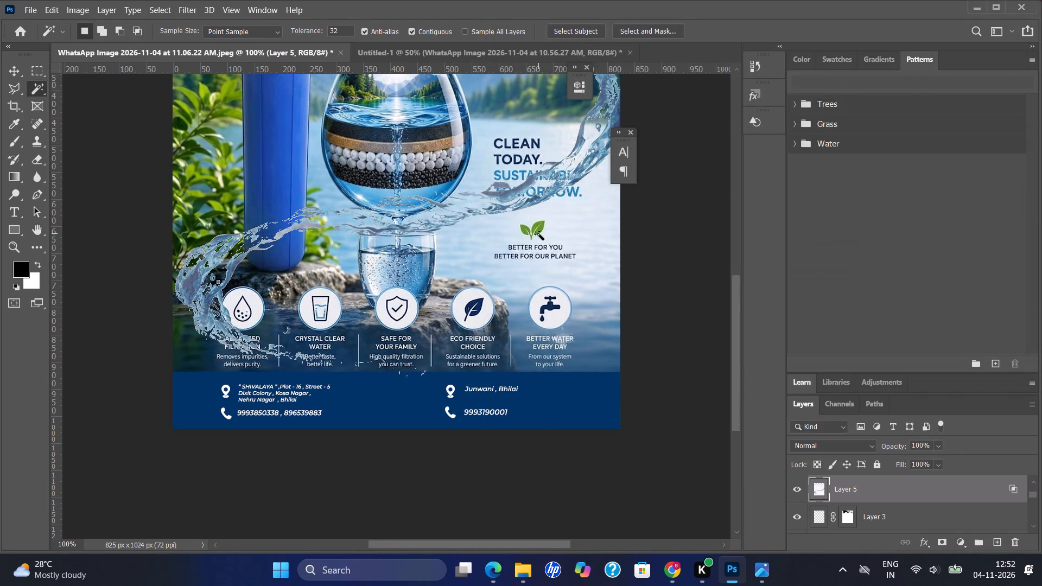
Move the pasted water stream down so its splash fills the lower-right corner of the poster's blue contact band.
{"action": "left_click_drag", "start_coordinate": [12, 73], "coordinate": [472, 197]}
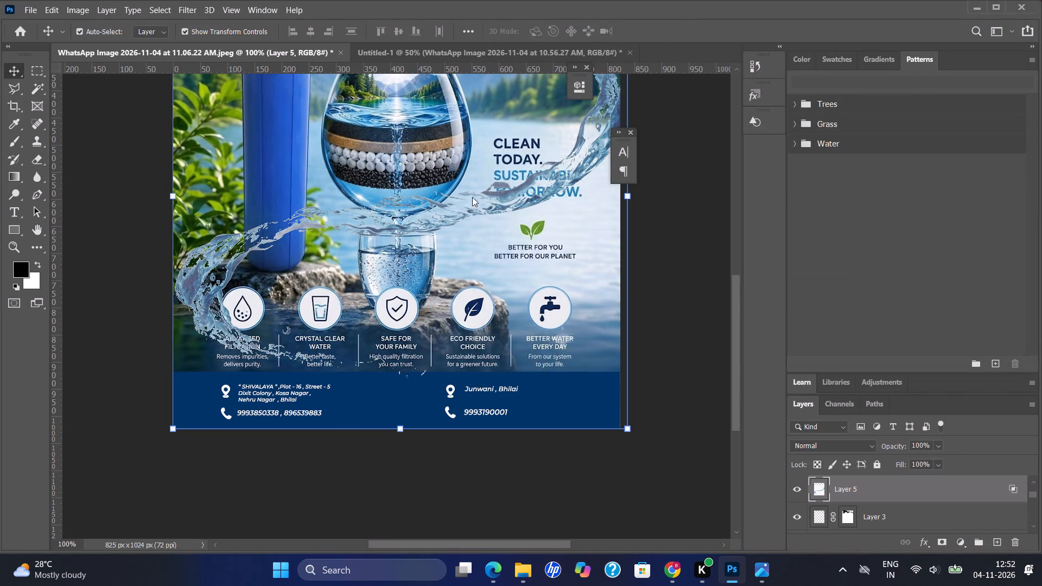
{"action": "left_click_drag", "start_coordinate": [472, 197], "coordinate": [484, 197]}
{"action": "left_click", "coordinate": [484, 197]}
{"action": "double_click", "coordinate": [505, 197]}
{"action": "left_click_drag", "start_coordinate": [601, 260], "coordinate": [655, 463]}
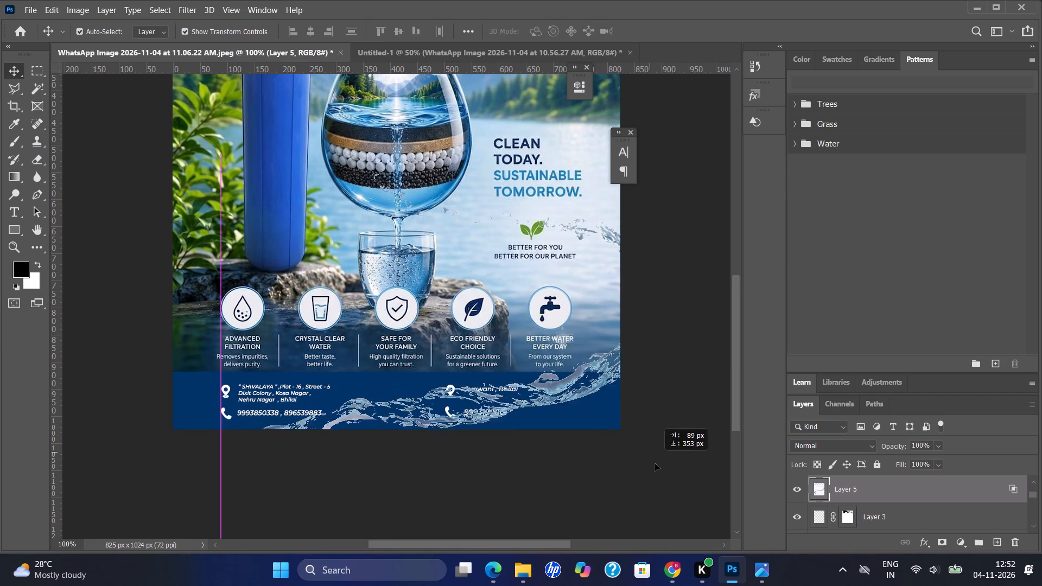
{"action": "left_click_drag", "start_coordinate": [655, 463], "coordinate": [643, 494]}
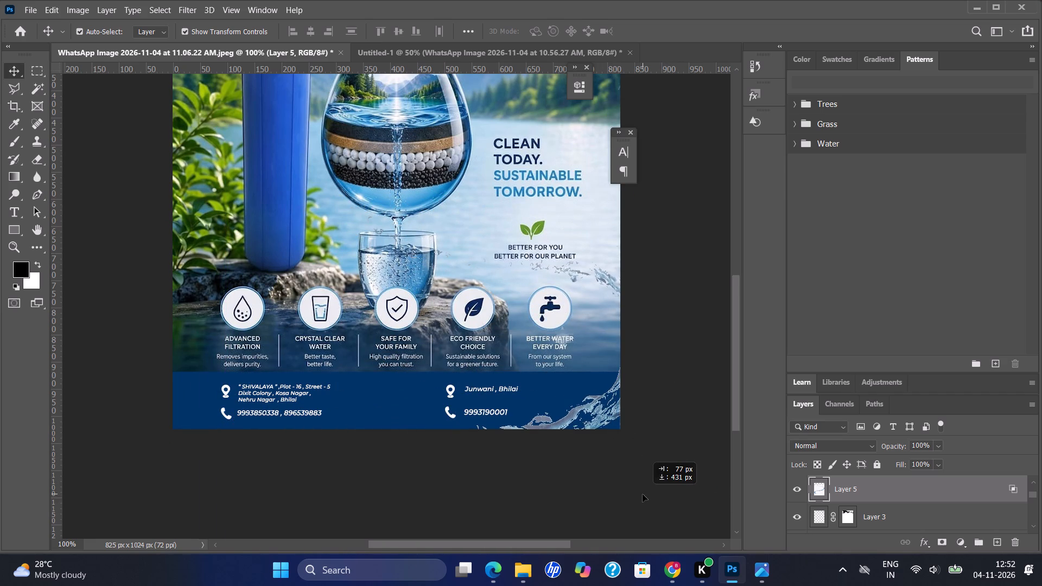
{"action": "left_click_drag", "start_coordinate": [643, 494], "coordinate": [646, 488]}
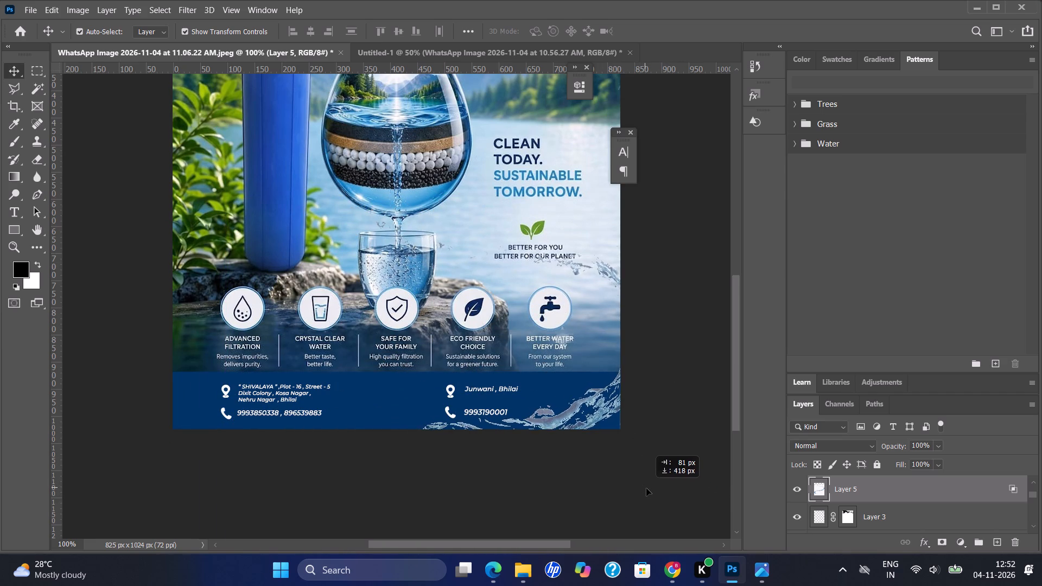
{"action": "left_click_drag", "start_coordinate": [646, 488], "coordinate": [647, 488]}
{"action": "key", "text": "Return"}
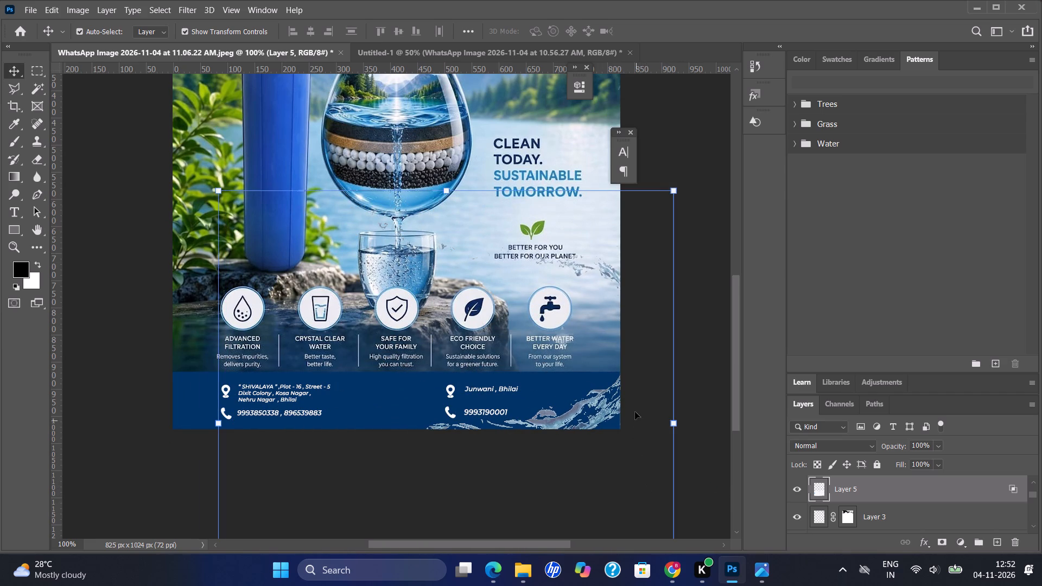
Add a layer mask to the water stream and brush black over the stray droplets around the tagline, glass and icon row.
{"action": "left_click", "coordinate": [940, 540]}
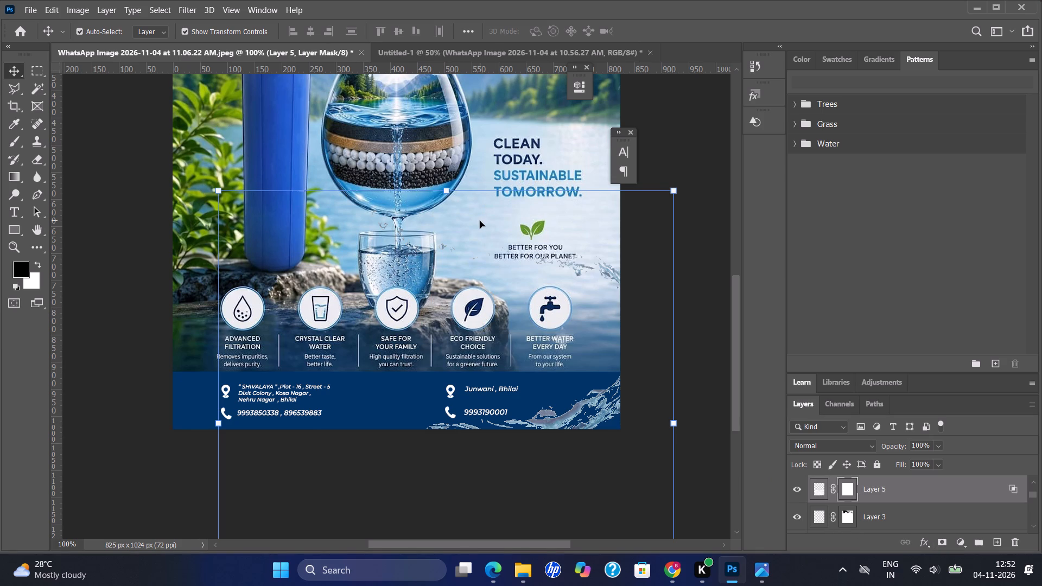
{"action": "type", "text": "vb"}
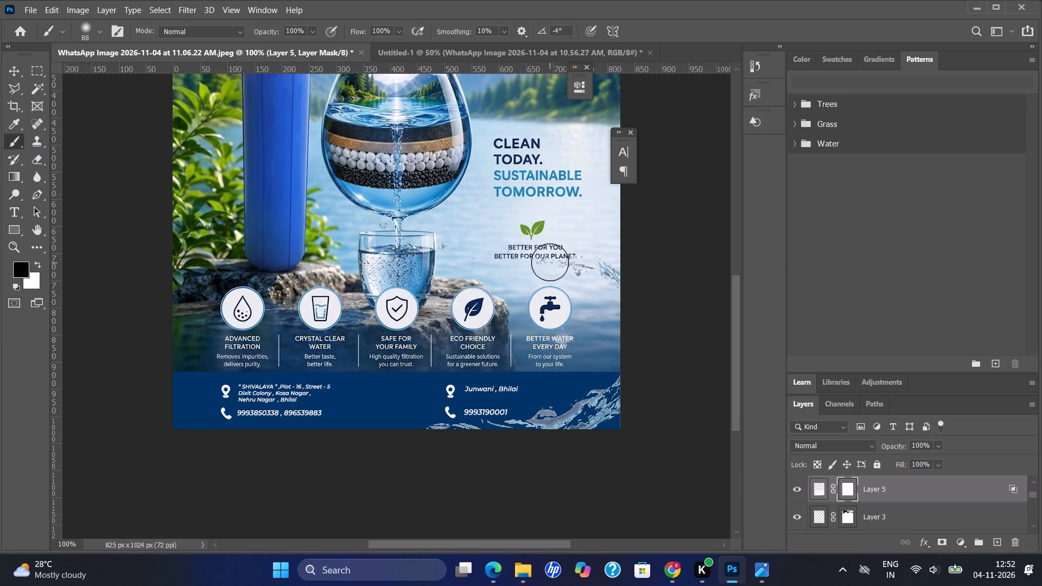
{"action": "left_click_drag", "start_coordinate": [550, 262], "coordinate": [393, 253]}
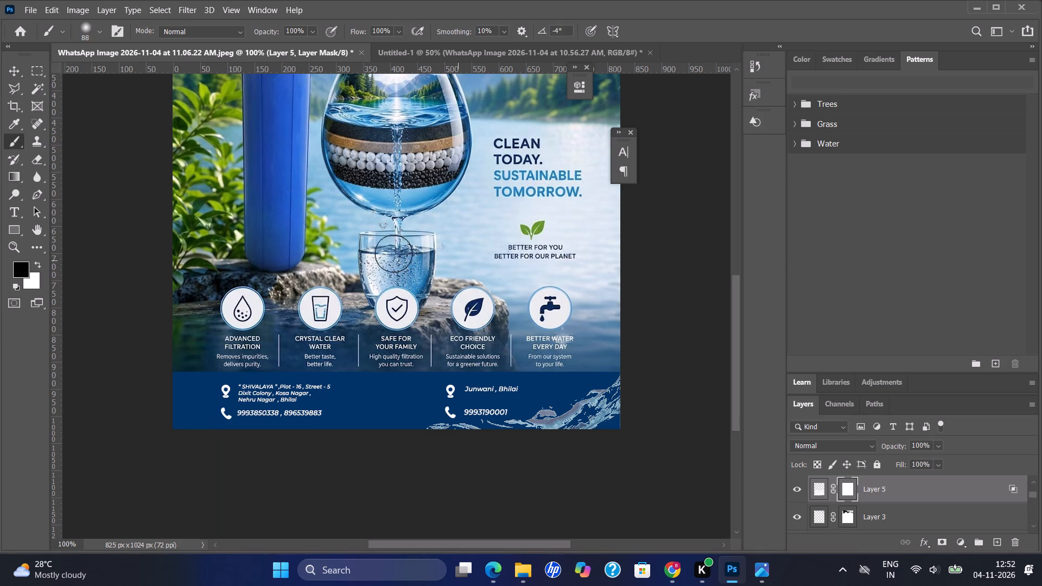
{"action": "left_click_drag", "start_coordinate": [393, 253], "coordinate": [414, 299]}
{"action": "left_click_drag", "start_coordinate": [414, 299], "coordinate": [374, 339]}
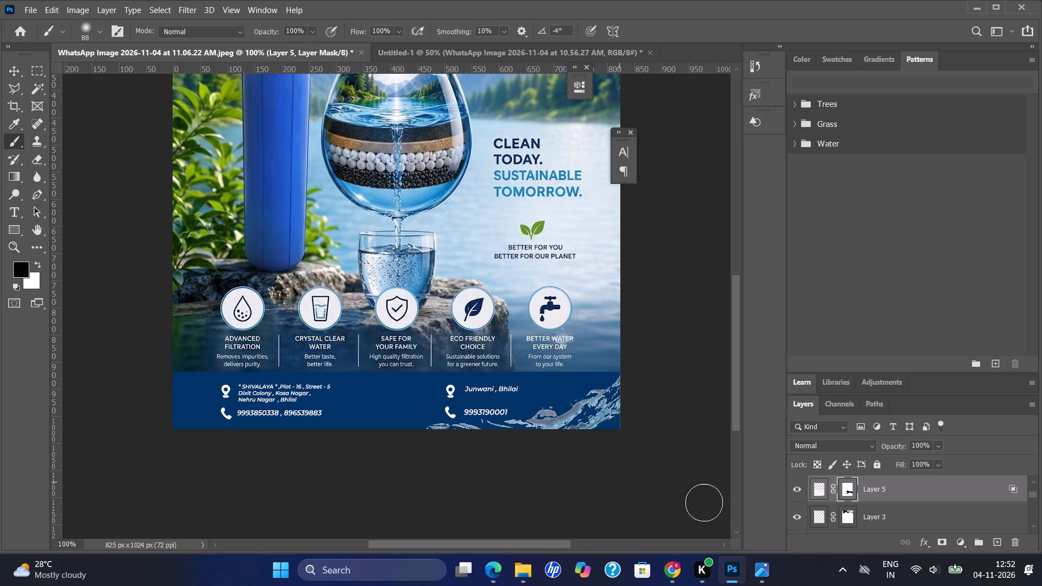
{"action": "left_click", "coordinate": [720, 506]}
{"action": "key", "text": "Return"}
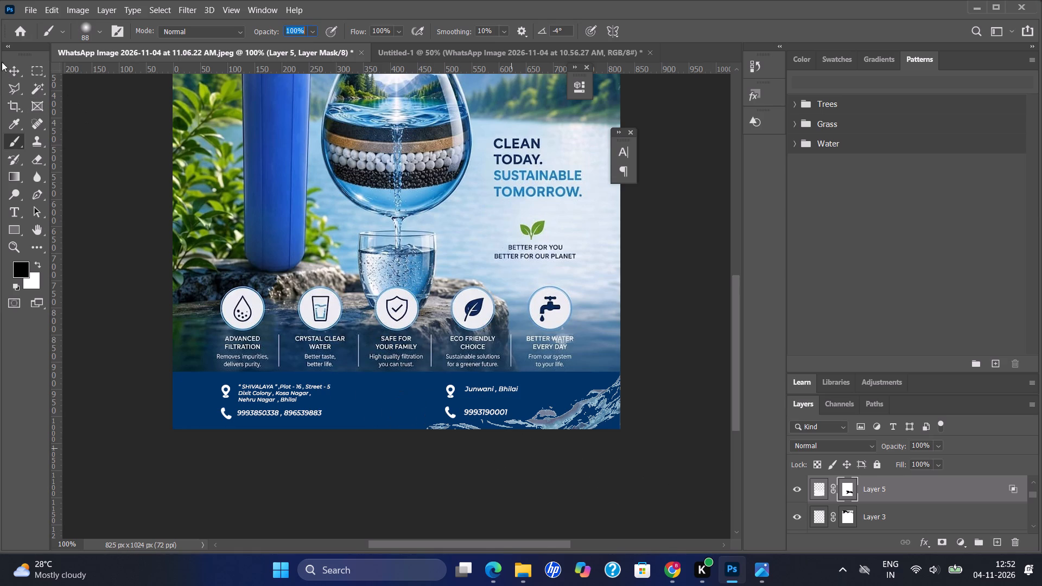
Duplicate the masked water stream and place the copy so its trailing end fills the contact band's lower-left corner.
{"action": "left_click_drag", "start_coordinate": [17, 69], "coordinate": [582, 413]}
{"action": "left_click", "coordinate": [582, 413]}
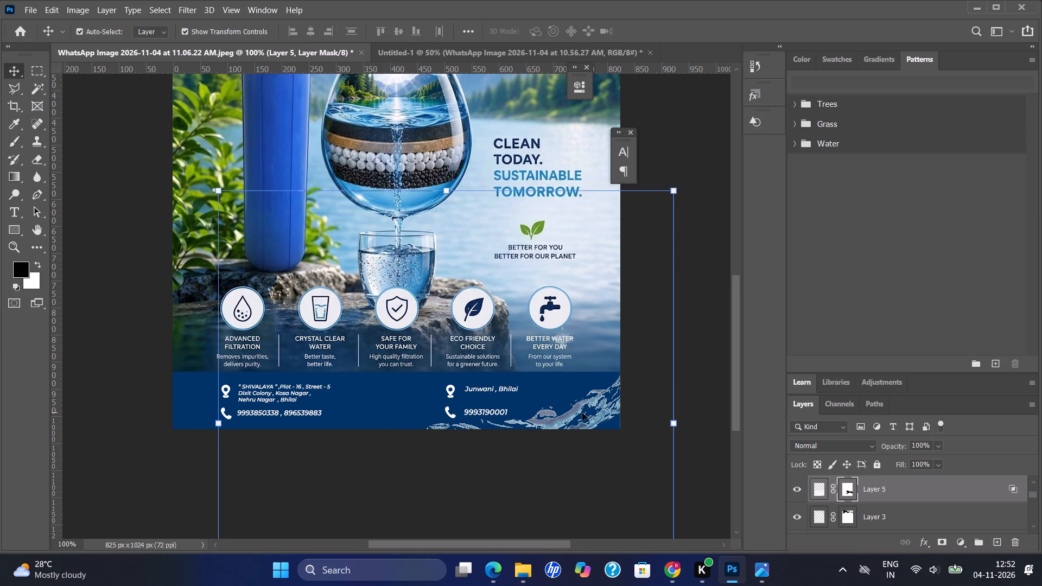
{"action": "left_click_drag", "start_coordinate": [582, 413], "coordinate": [359, 315], "text": "alt"}
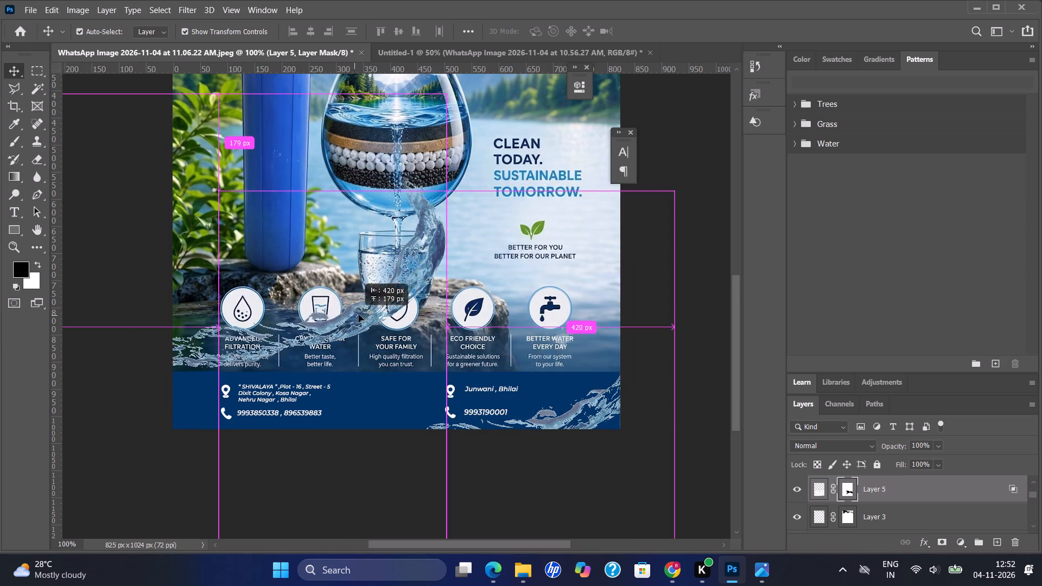
{"action": "left_click_drag", "start_coordinate": [359, 315], "coordinate": [478, 332], "text": "alt"}
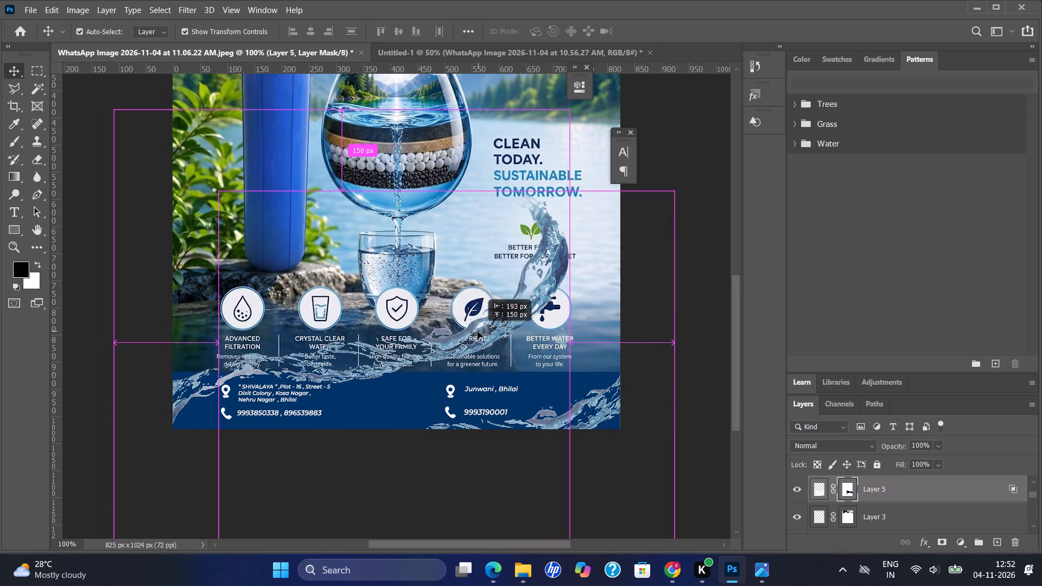
{"action": "left_click_drag", "start_coordinate": [478, 332], "coordinate": [492, 327], "text": "alt"}
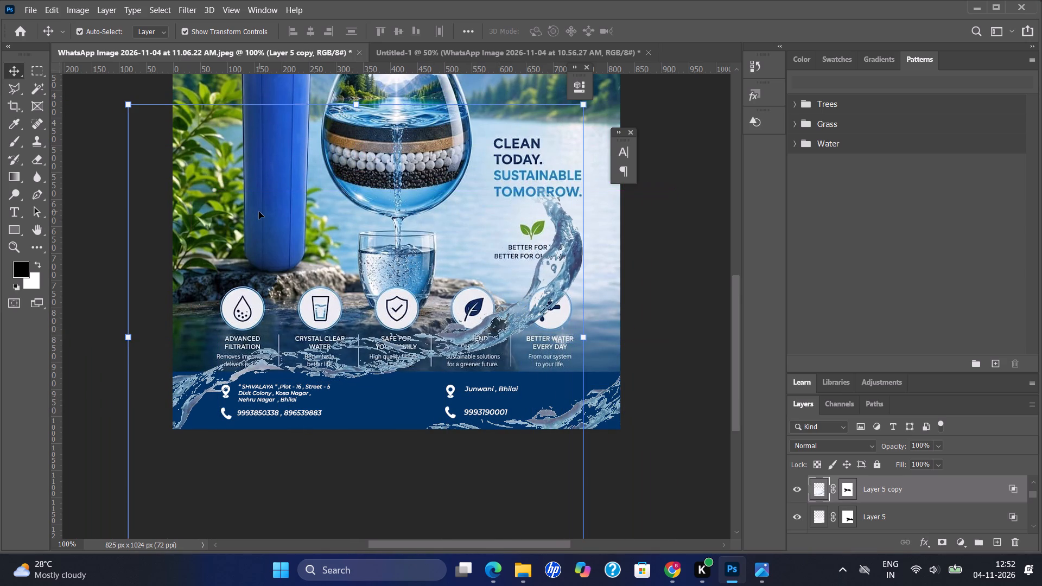
Make a rectangular selection about 690 px wide over the copied stream across the icon row and contact details.
{"action": "left_click", "coordinate": [34, 72]}
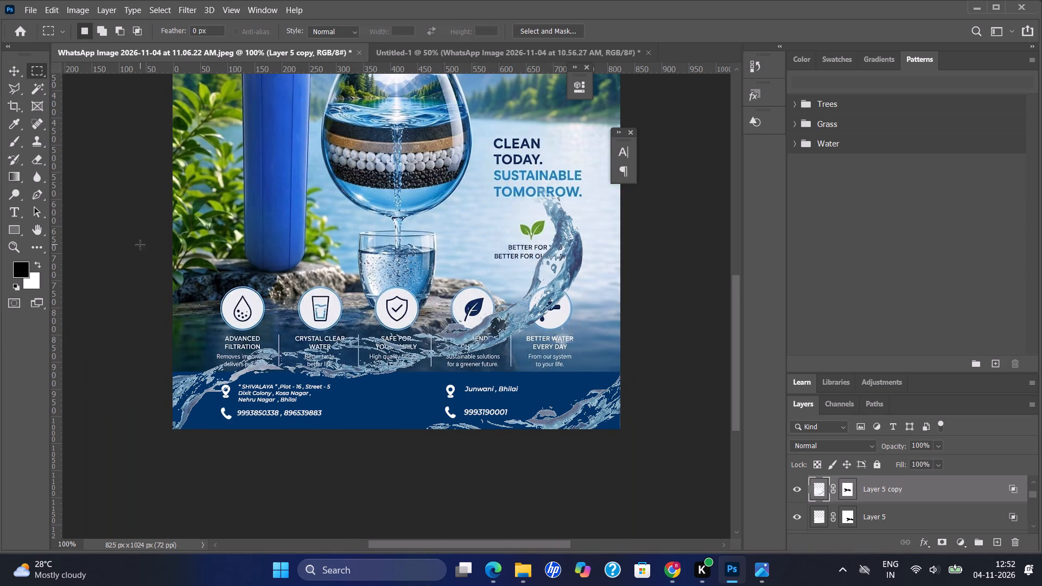
{"action": "left_click_drag", "start_coordinate": [184, 282], "coordinate": [555, 404]}
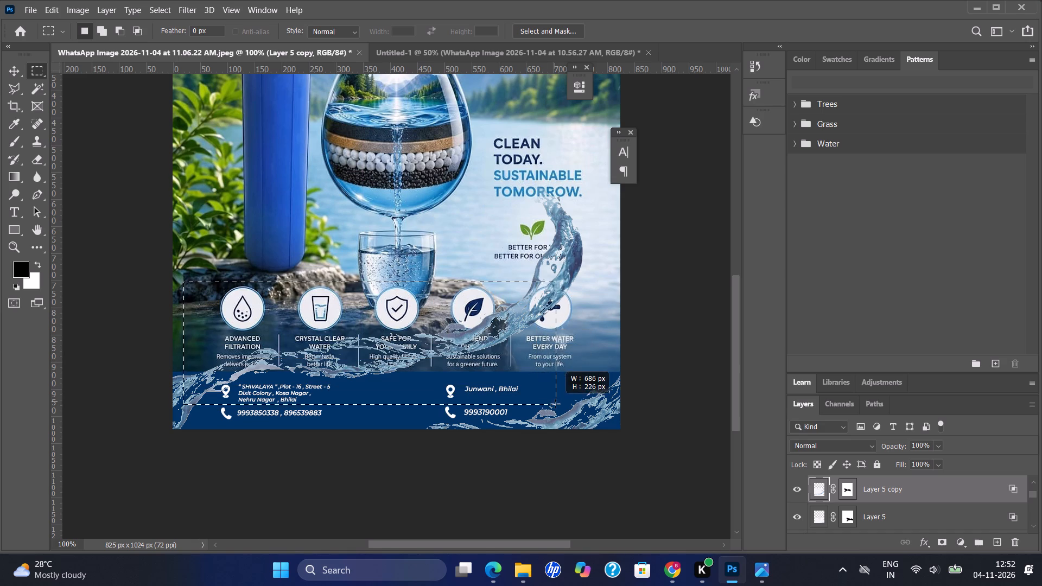
{"action": "left_click_drag", "start_coordinate": [555, 404], "coordinate": [558, 412]}
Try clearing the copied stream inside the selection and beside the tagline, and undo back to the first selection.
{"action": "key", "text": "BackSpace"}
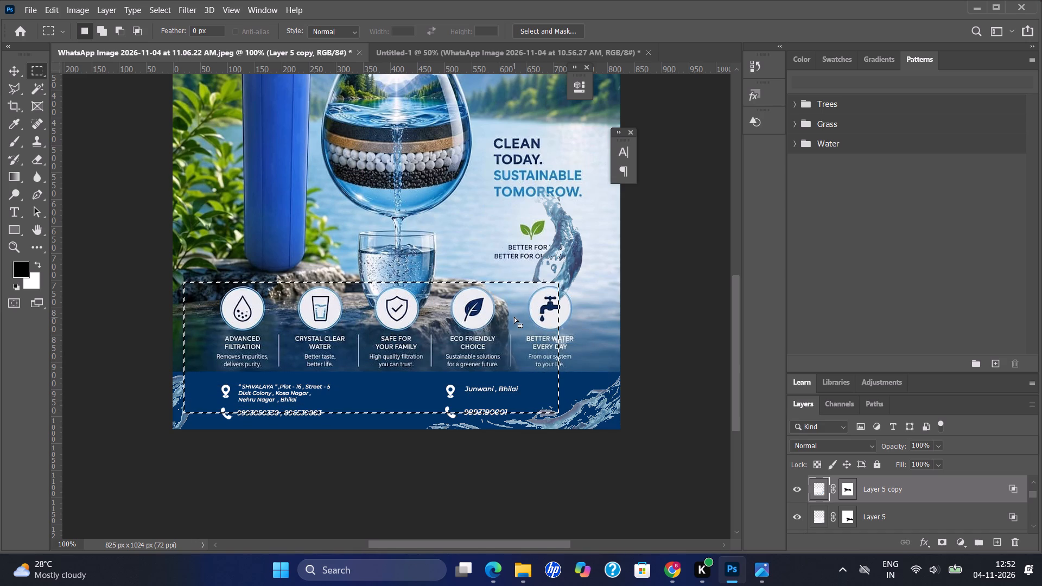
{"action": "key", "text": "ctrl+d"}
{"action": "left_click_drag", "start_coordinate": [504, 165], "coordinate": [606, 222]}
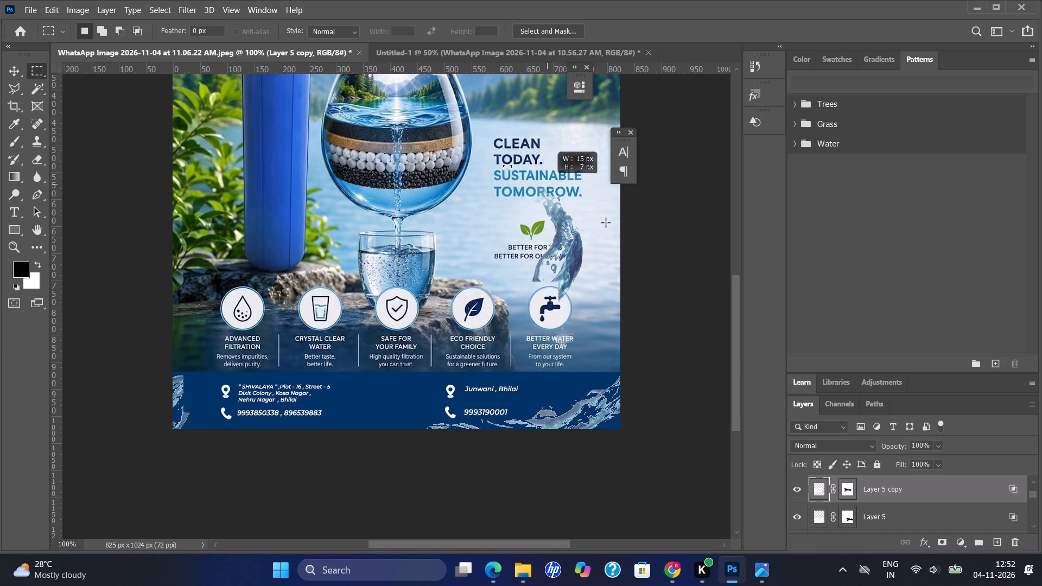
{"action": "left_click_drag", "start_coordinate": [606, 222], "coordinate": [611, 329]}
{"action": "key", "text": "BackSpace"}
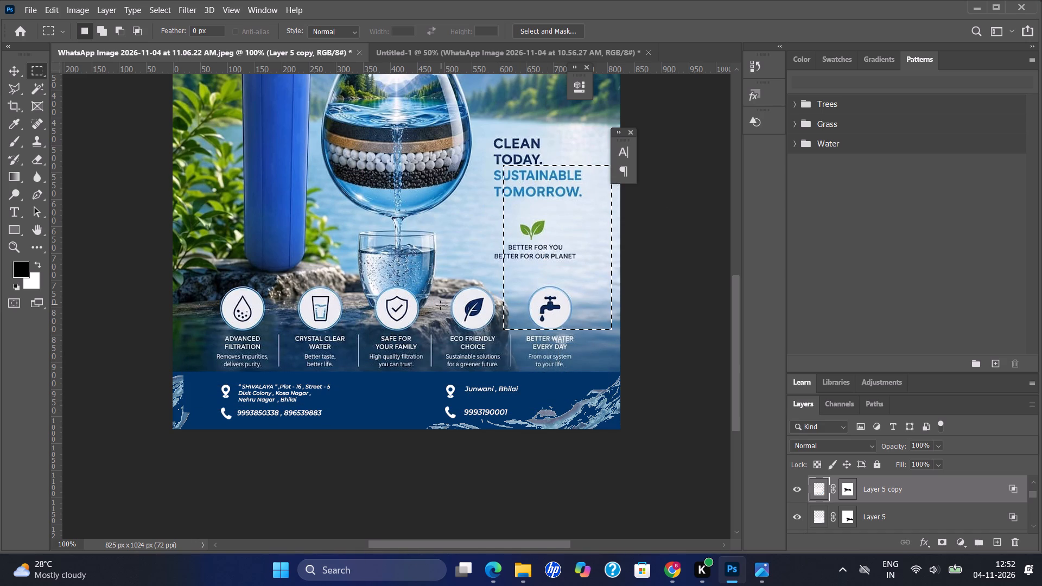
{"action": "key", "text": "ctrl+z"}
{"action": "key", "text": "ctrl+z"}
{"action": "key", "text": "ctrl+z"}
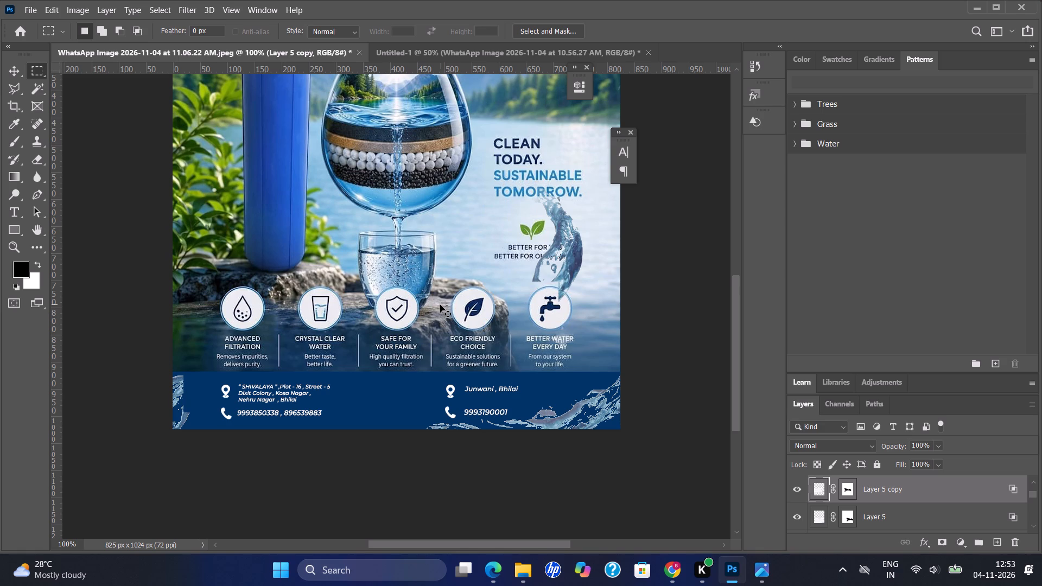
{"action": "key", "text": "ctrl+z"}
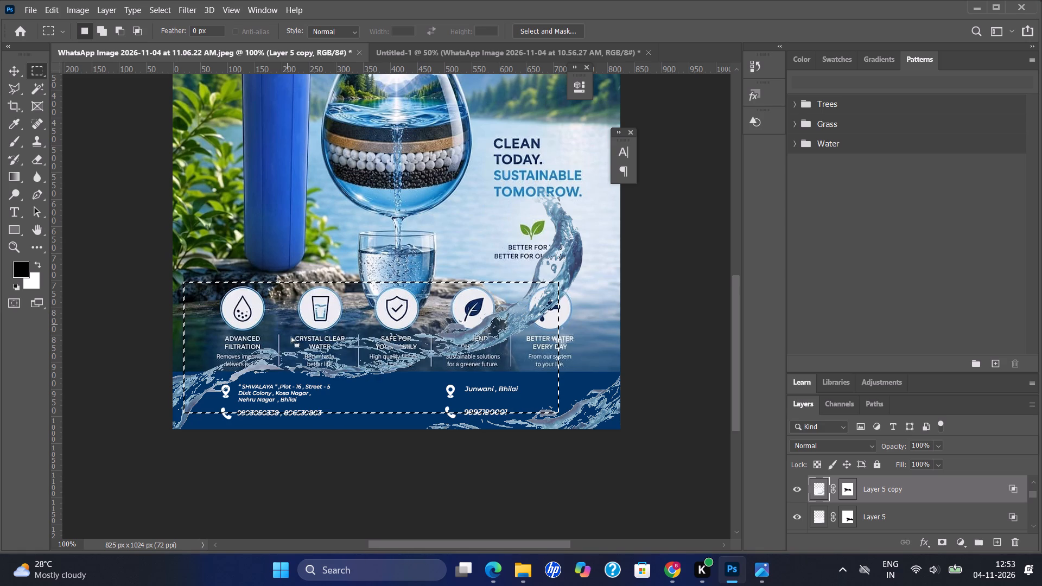
Shift the selection right to the first location pin and slightly up, clear the copied stream inside it, and deselect.
{"action": "key", "text": "Right"}
{"action": "key", "text": "Right"}
{"action": "key", "text": "Right"}
{"action": "key", "text": "Right"}
{"action": "key", "text": "Right"}
{"action": "key", "text": "Right"}
{"action": "key", "text": "Right"}
{"action": "key", "text": "Right"}
{"action": "key", "text": "Right"}
{"action": "key", "text": "Right"}
{"action": "key", "text": "Right"}
{"action": "key", "text": "Right"}
{"action": "key", "text": "Right"}
{"action": "key", "text": "Right"}
{"action": "key", "text": "Right"}
{"action": "key", "text": "Right"}
{"action": "key", "text": "Right"}
{"action": "key", "text": "Right"}
{"action": "key", "text": "Right"}
{"action": "key", "text": "Right"}
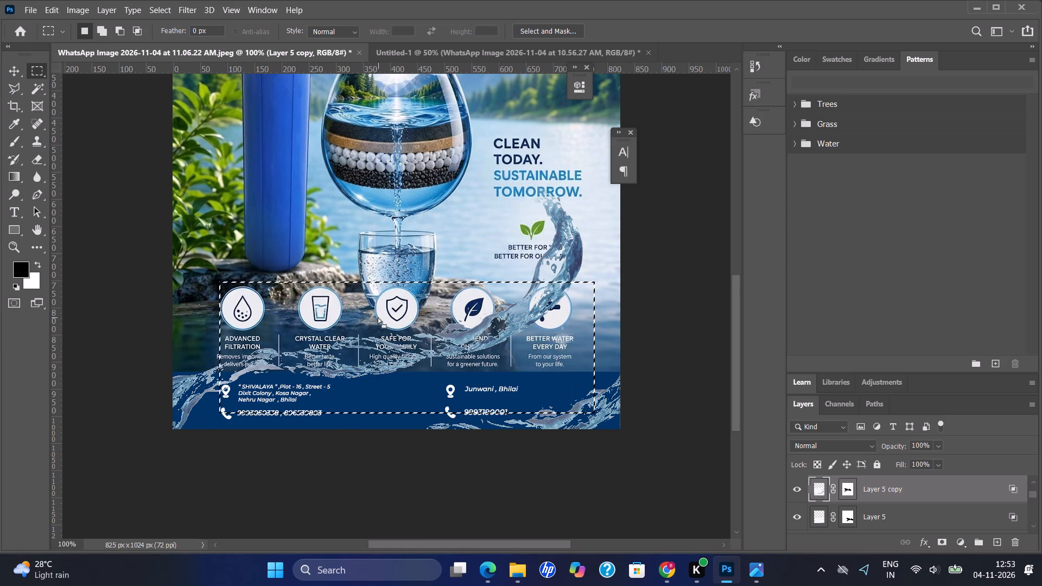
{"action": "key", "text": "Up"}
{"action": "key", "text": "Up"}
{"action": "key", "text": "Up"}
{"action": "key", "text": "Up"}
{"action": "key", "text": "Up"}
{"action": "key", "text": "BackSpace"}
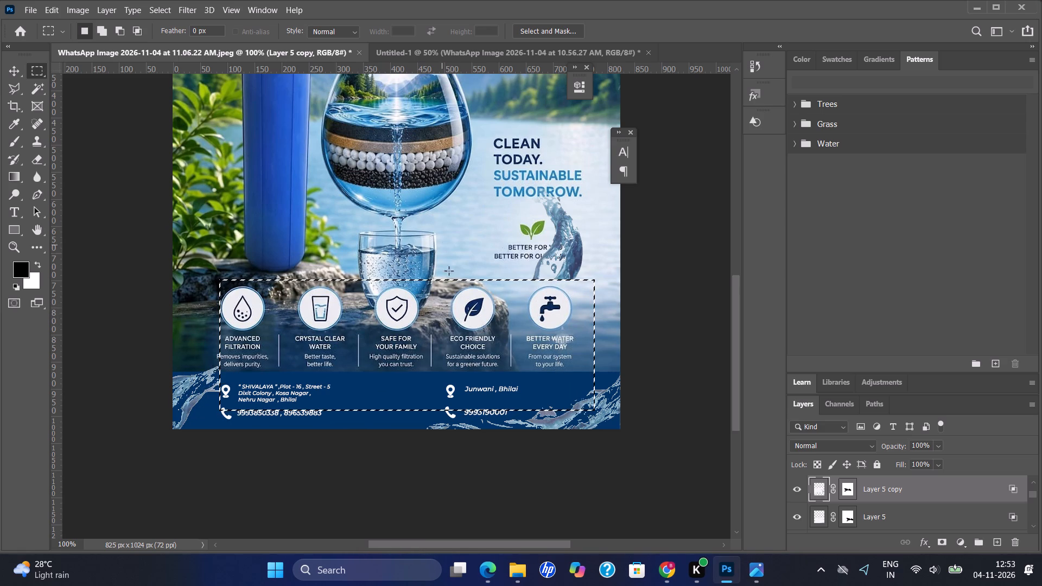
{"action": "key", "text": "ctrl+d"}
Clear the remaining piece of the copied stream over the tagline and planet slogan, leaving nothing selected.
{"action": "left_click_drag", "start_coordinate": [499, 160], "coordinate": [634, 310]}
{"action": "key", "text": "BackSpace"}
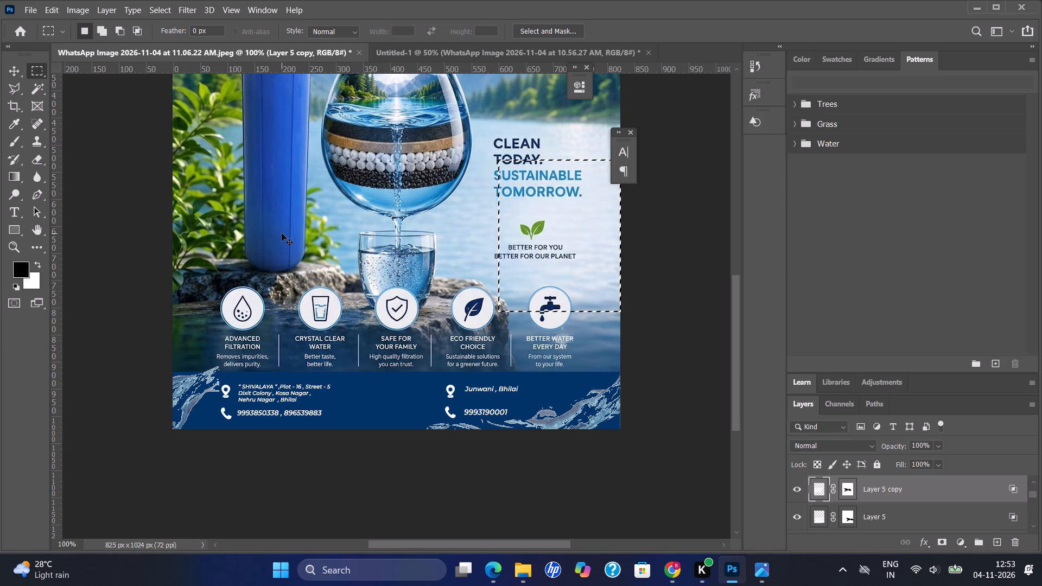
{"action": "key", "text": "ctrl+d"}
Move the lower-left splash copy down about 8 px within the contact band.
{"action": "left_click", "coordinate": [16, 65]}
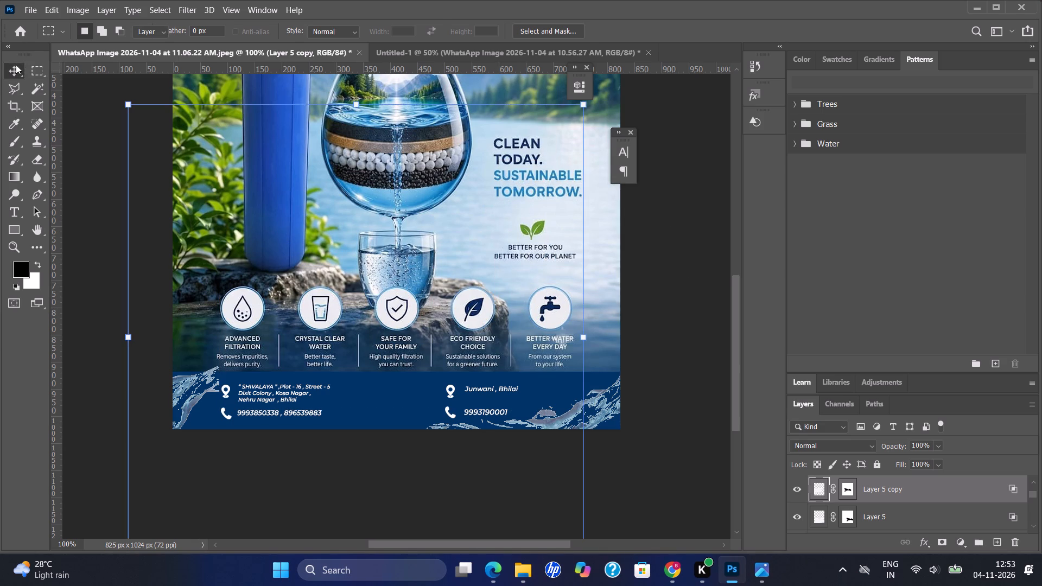
{"action": "left_click_drag", "start_coordinate": [207, 387], "coordinate": [207, 393]}
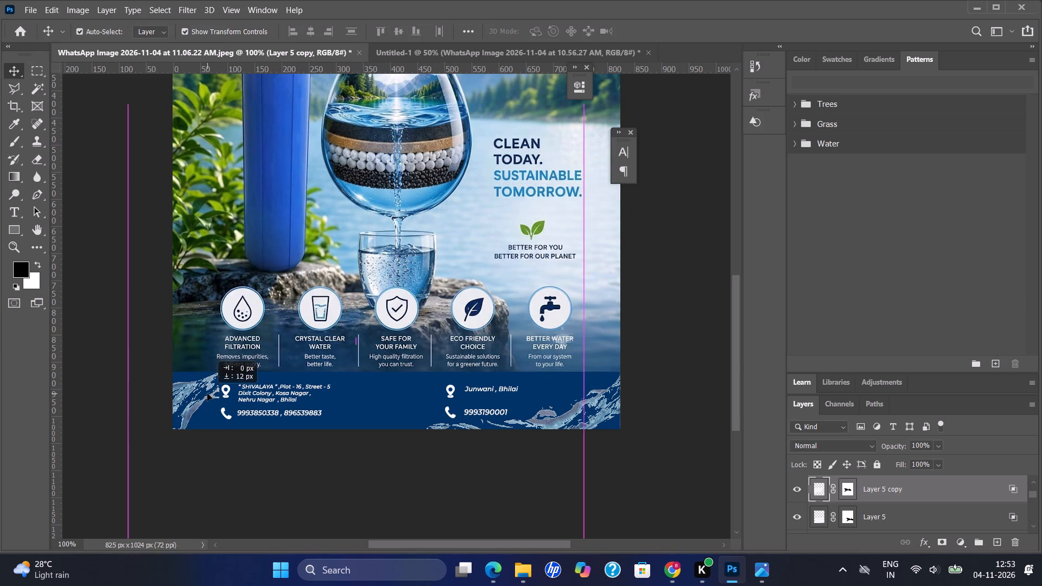
{"action": "left_click_drag", "start_coordinate": [207, 393], "coordinate": [207, 391]}
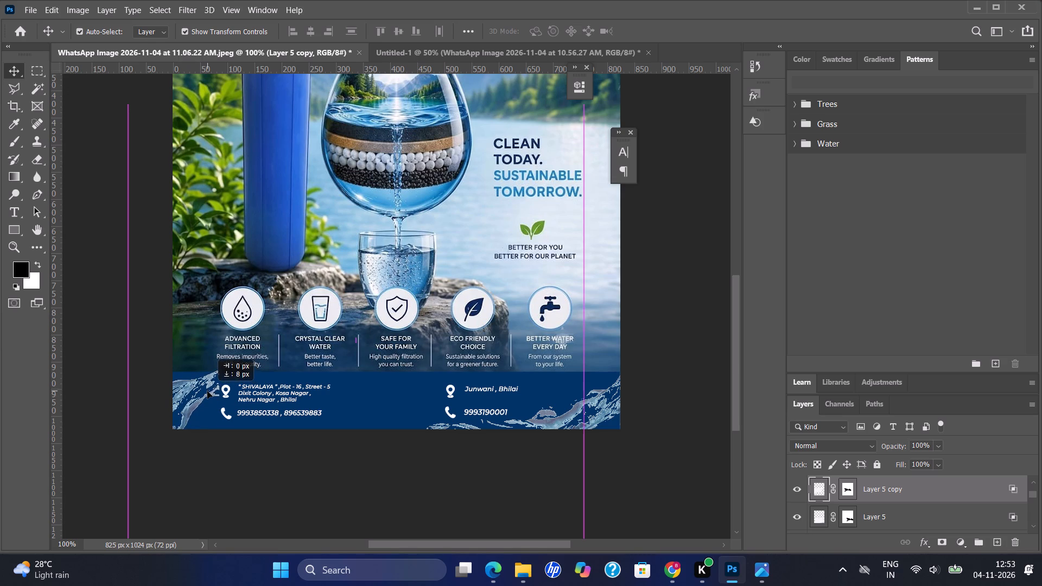
{"action": "left_click_drag", "start_coordinate": [207, 391], "coordinate": [208, 392]}
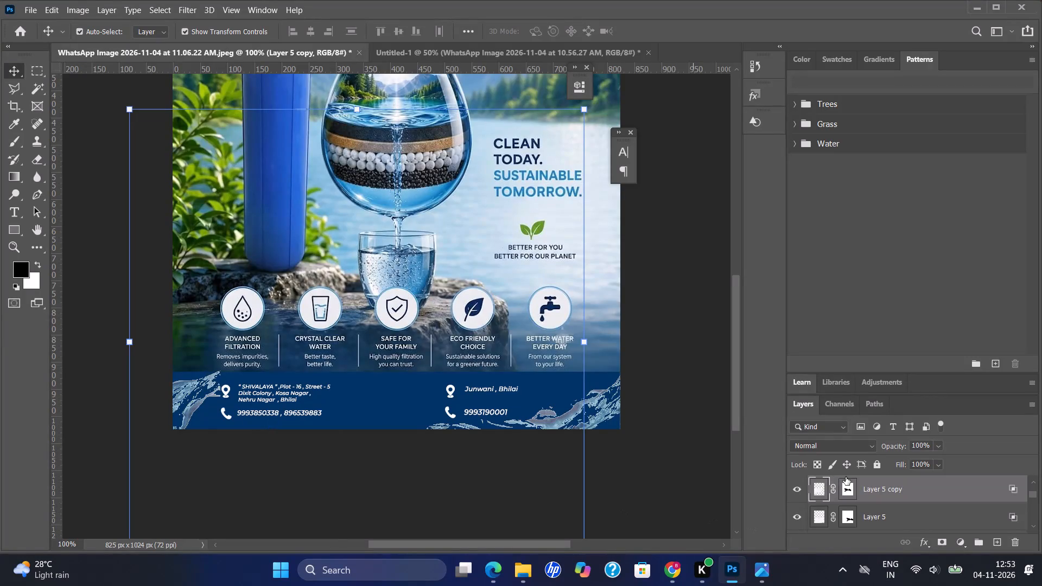
Brush black on the splash copy's layer mask to soften its cut edge beside the first address's location pin.
{"action": "left_click", "coordinate": [846, 477]}
{"action": "left_click", "coordinate": [853, 483]}
{"action": "left_click", "coordinate": [846, 518]}
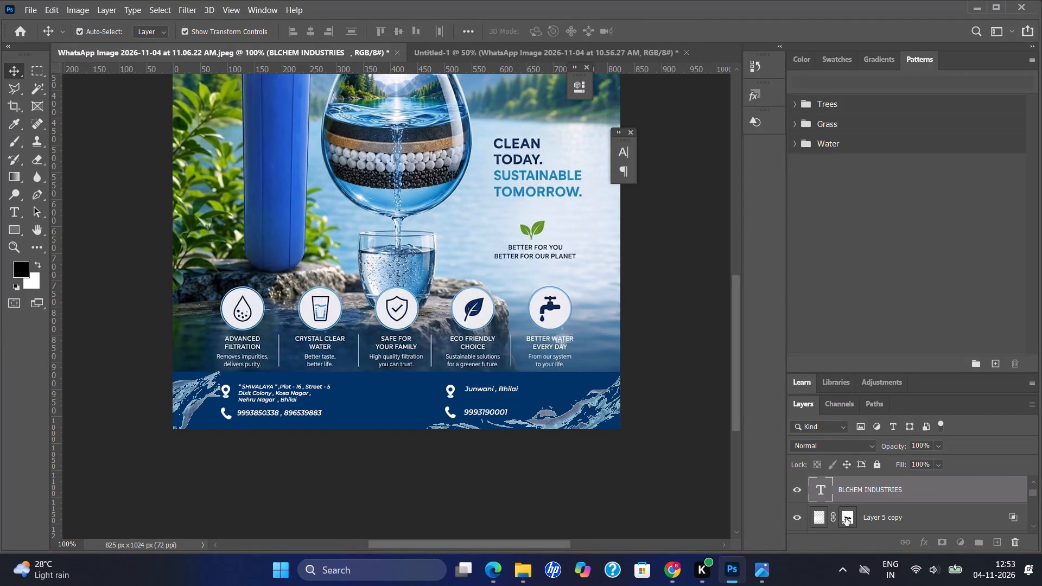
{"action": "key", "text": "b"}
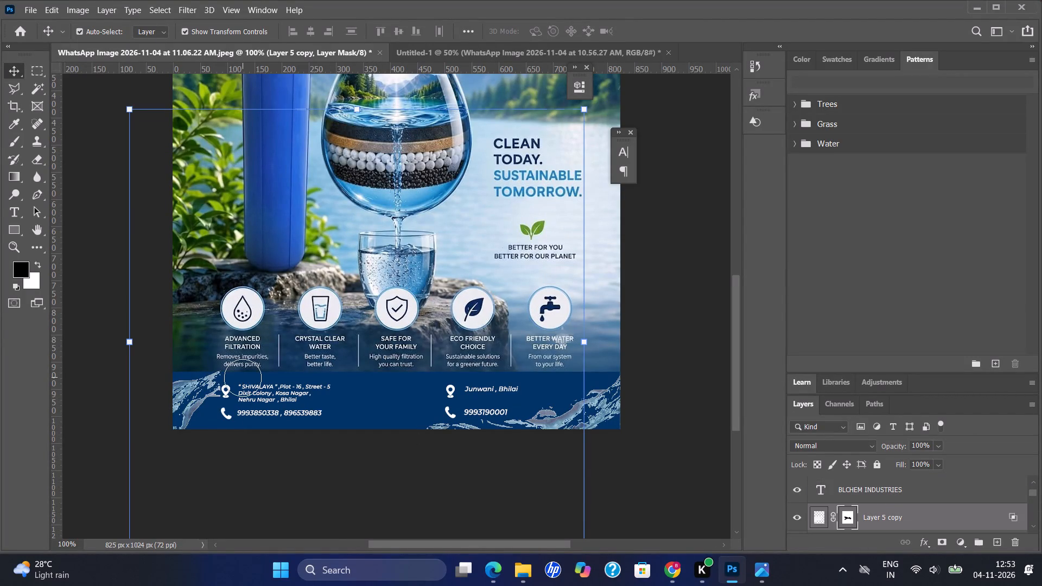
{"action": "left_click", "coordinate": [226, 379]}
{"action": "left_click_drag", "start_coordinate": [226, 381], "coordinate": [219, 387]}
{"action": "left_click_drag", "start_coordinate": [219, 387], "coordinate": [221, 371]}
{"action": "left_click", "coordinate": [221, 371]}
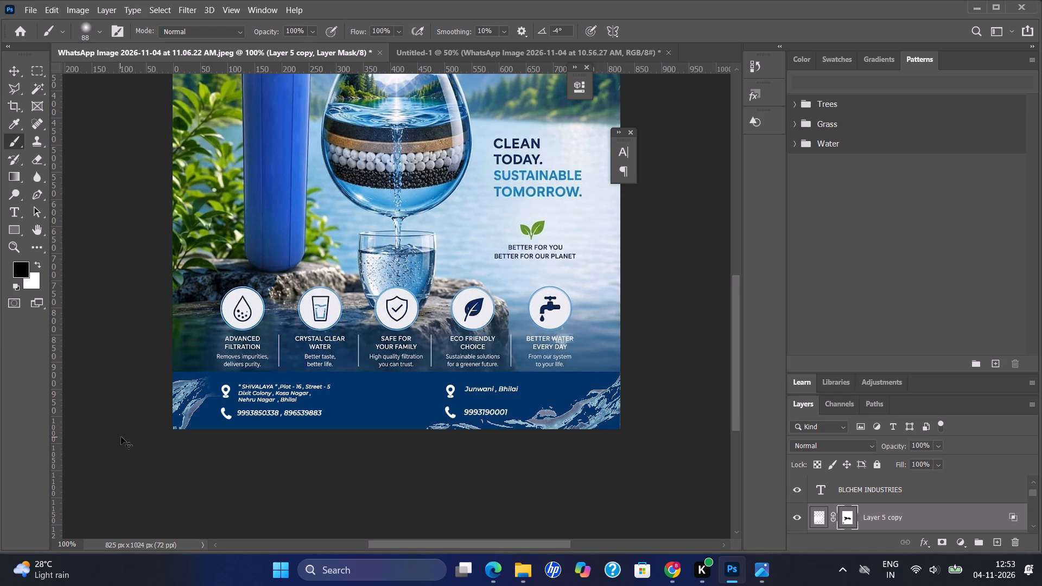
{"action": "key", "text": "ctrl+minus"}
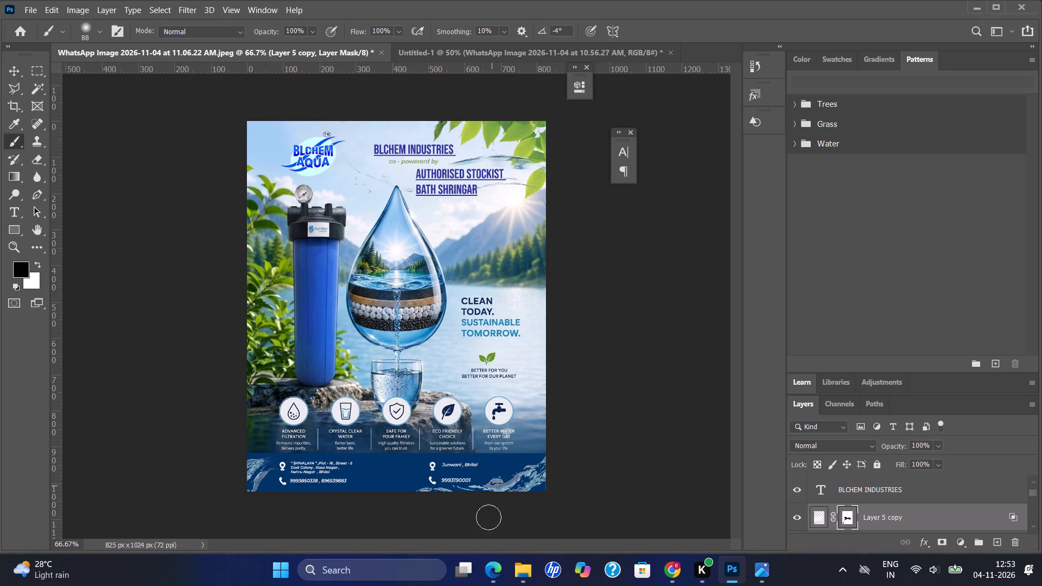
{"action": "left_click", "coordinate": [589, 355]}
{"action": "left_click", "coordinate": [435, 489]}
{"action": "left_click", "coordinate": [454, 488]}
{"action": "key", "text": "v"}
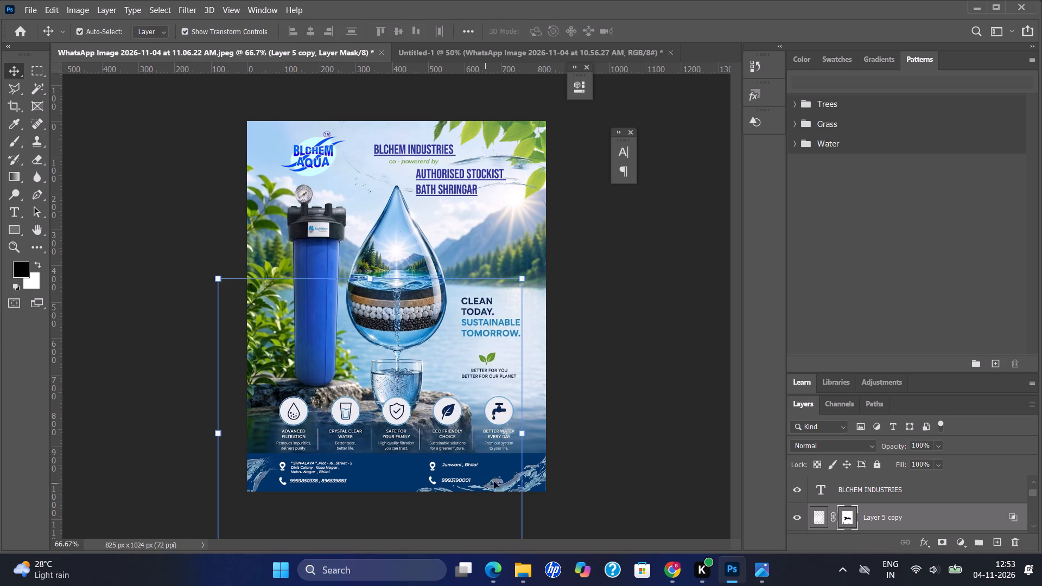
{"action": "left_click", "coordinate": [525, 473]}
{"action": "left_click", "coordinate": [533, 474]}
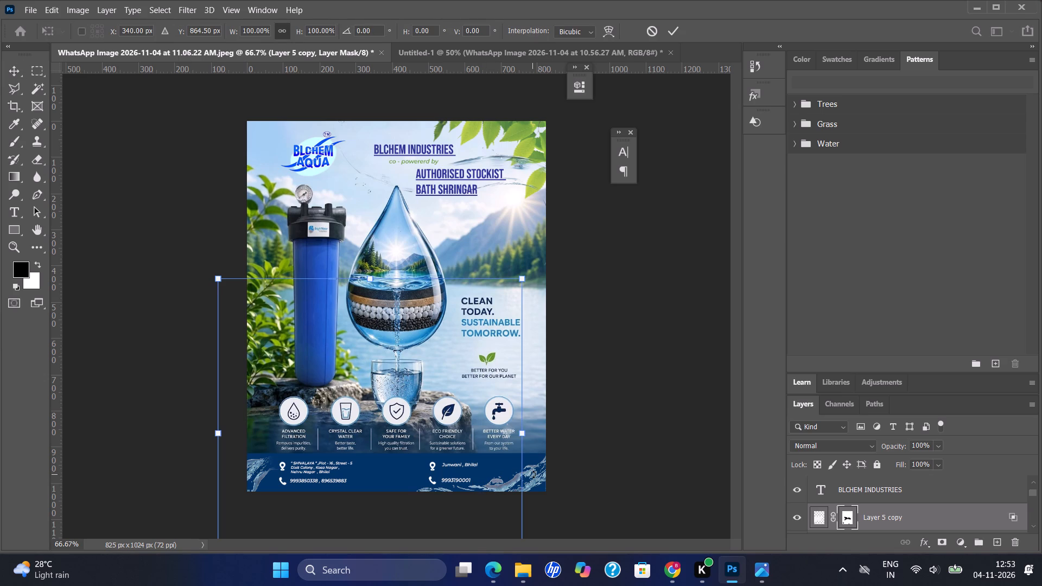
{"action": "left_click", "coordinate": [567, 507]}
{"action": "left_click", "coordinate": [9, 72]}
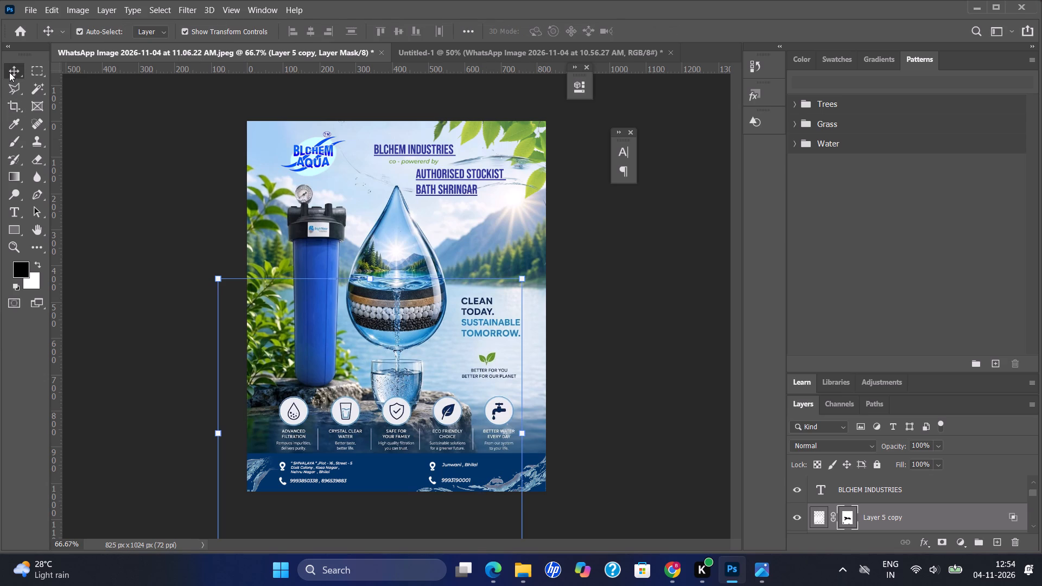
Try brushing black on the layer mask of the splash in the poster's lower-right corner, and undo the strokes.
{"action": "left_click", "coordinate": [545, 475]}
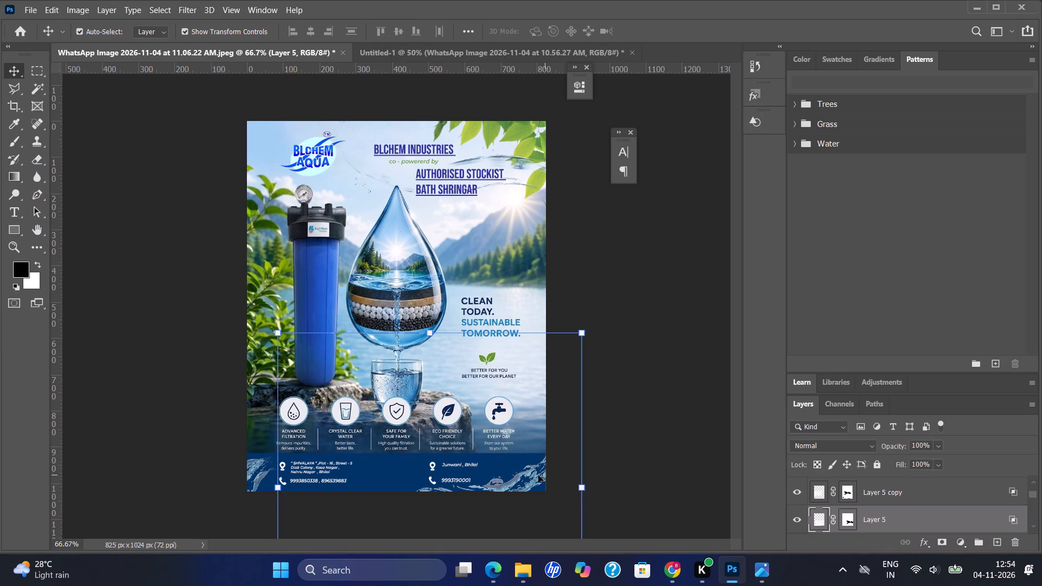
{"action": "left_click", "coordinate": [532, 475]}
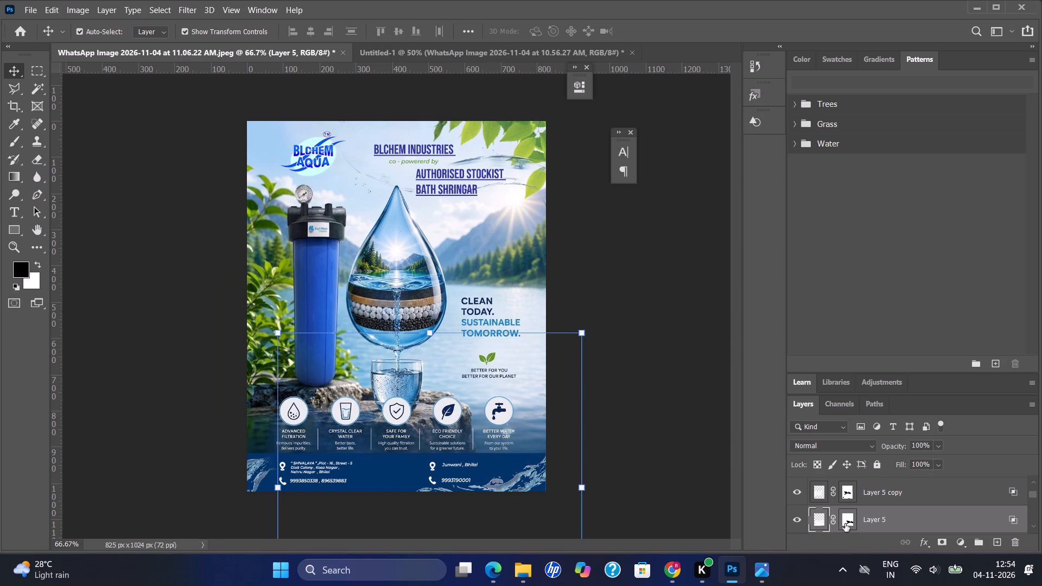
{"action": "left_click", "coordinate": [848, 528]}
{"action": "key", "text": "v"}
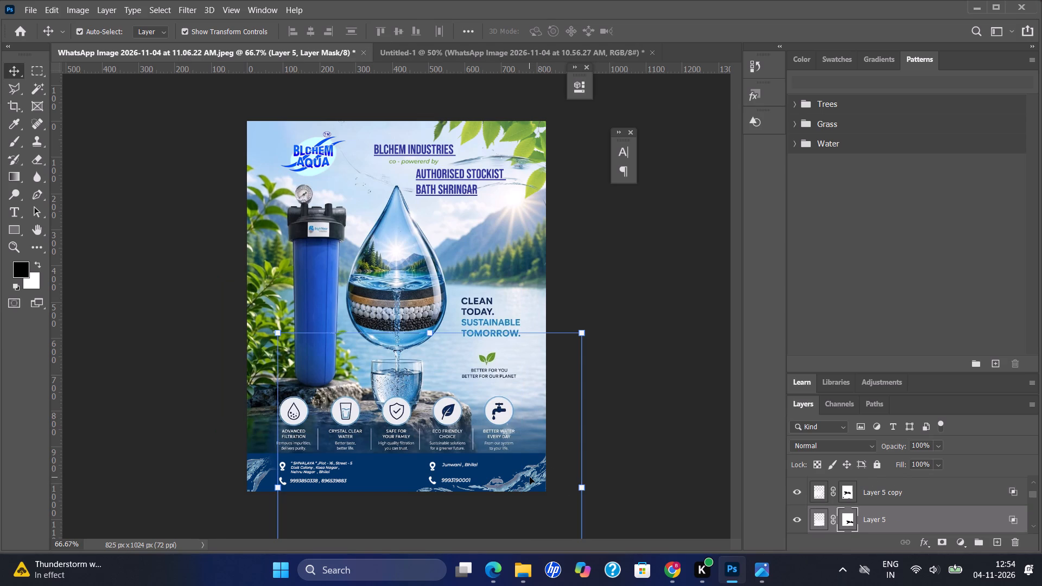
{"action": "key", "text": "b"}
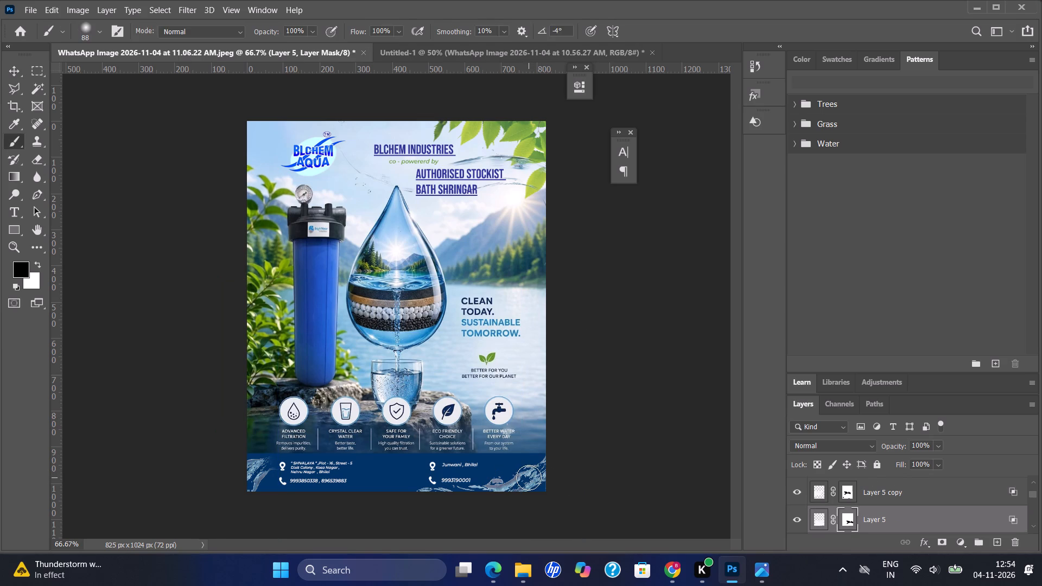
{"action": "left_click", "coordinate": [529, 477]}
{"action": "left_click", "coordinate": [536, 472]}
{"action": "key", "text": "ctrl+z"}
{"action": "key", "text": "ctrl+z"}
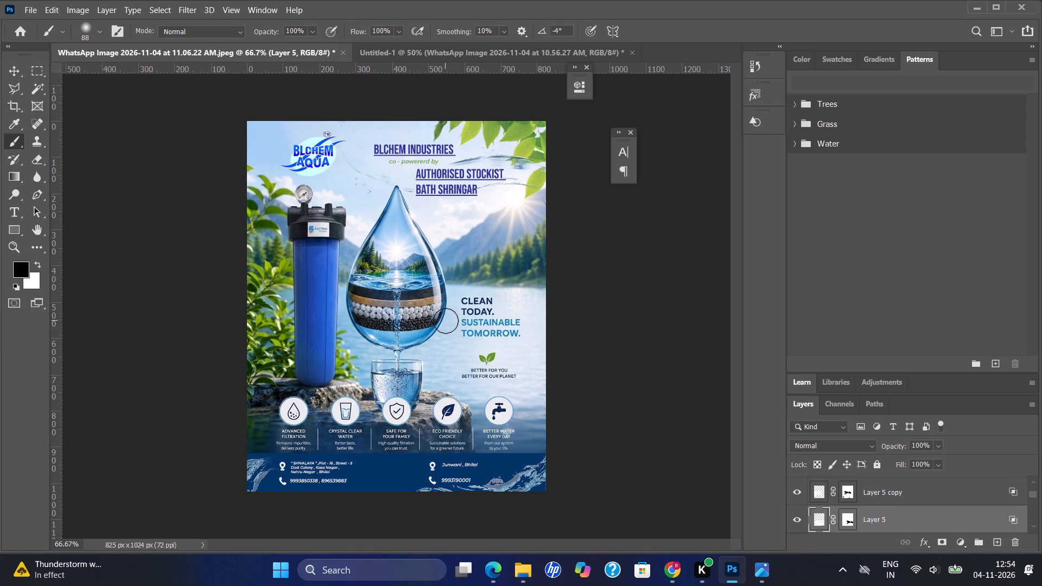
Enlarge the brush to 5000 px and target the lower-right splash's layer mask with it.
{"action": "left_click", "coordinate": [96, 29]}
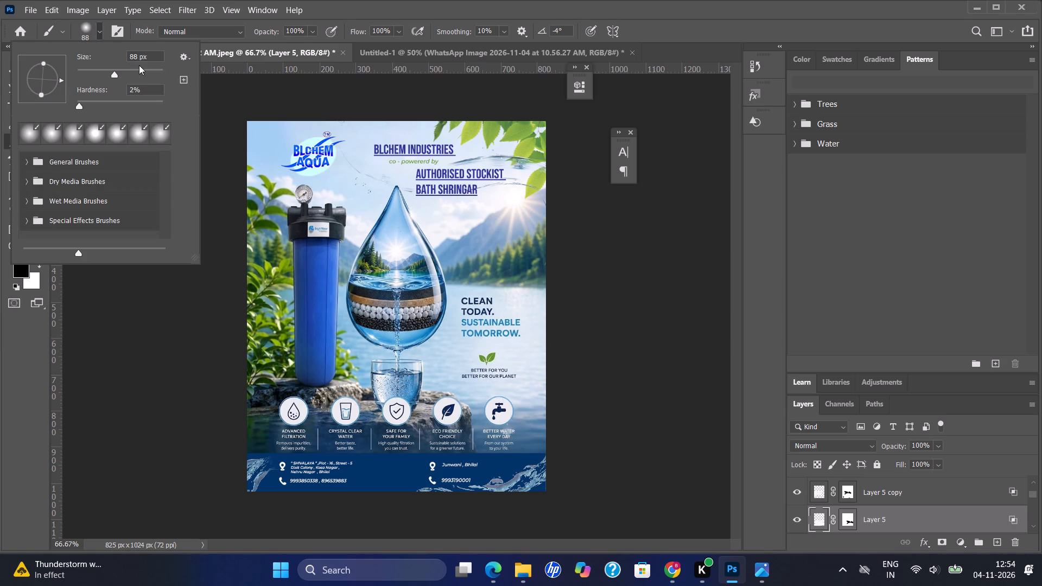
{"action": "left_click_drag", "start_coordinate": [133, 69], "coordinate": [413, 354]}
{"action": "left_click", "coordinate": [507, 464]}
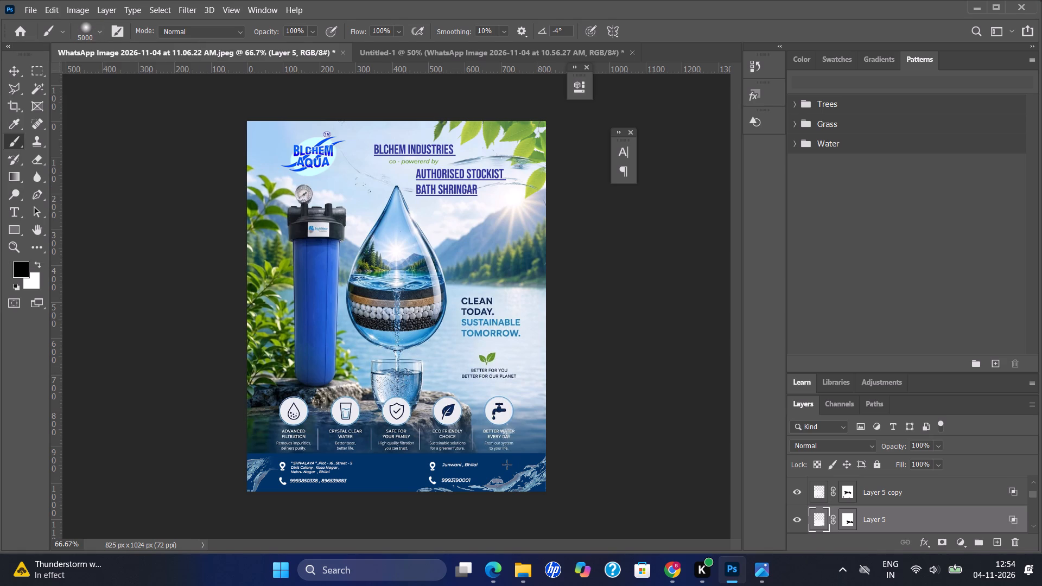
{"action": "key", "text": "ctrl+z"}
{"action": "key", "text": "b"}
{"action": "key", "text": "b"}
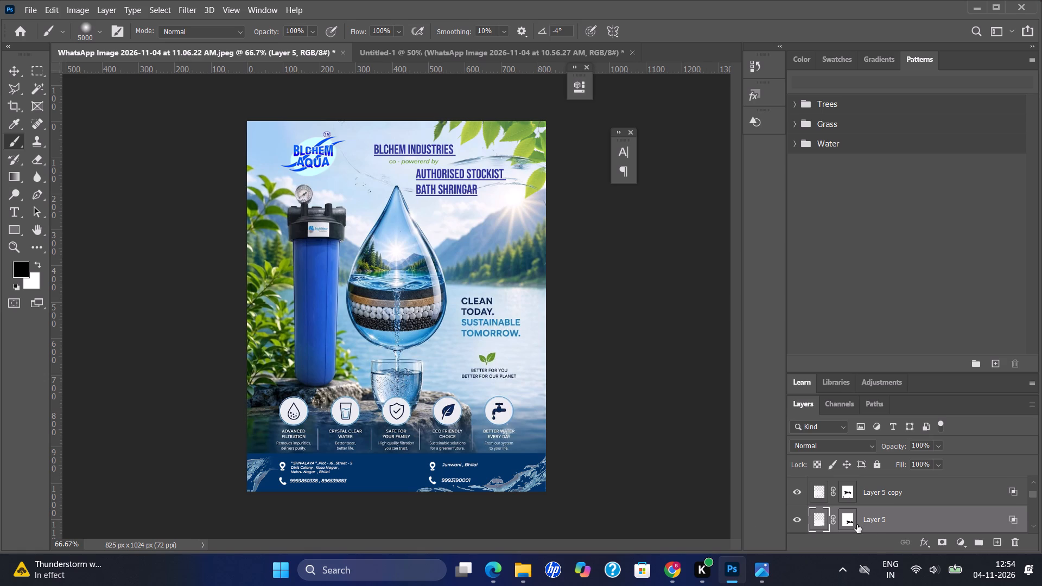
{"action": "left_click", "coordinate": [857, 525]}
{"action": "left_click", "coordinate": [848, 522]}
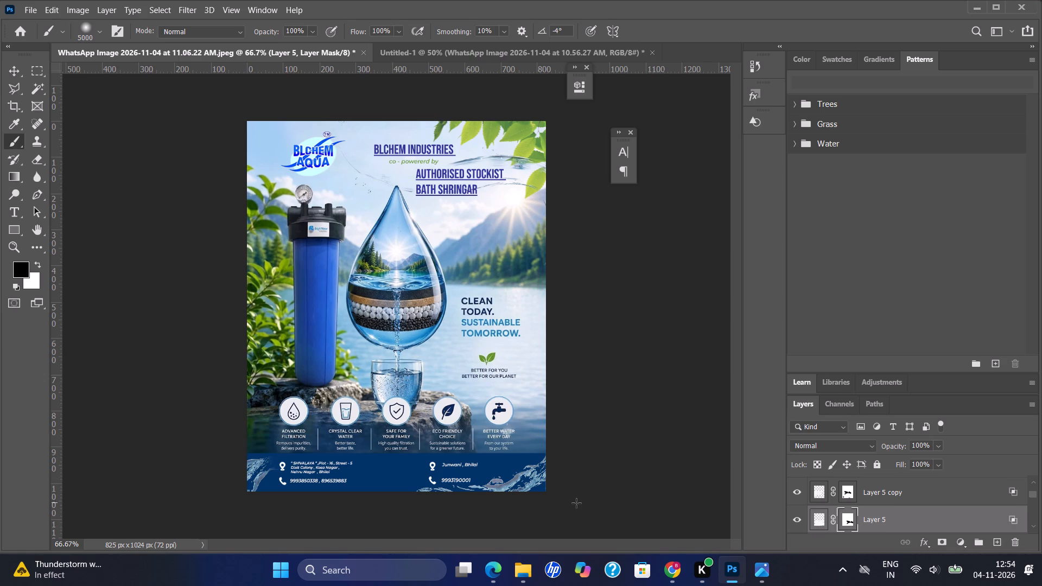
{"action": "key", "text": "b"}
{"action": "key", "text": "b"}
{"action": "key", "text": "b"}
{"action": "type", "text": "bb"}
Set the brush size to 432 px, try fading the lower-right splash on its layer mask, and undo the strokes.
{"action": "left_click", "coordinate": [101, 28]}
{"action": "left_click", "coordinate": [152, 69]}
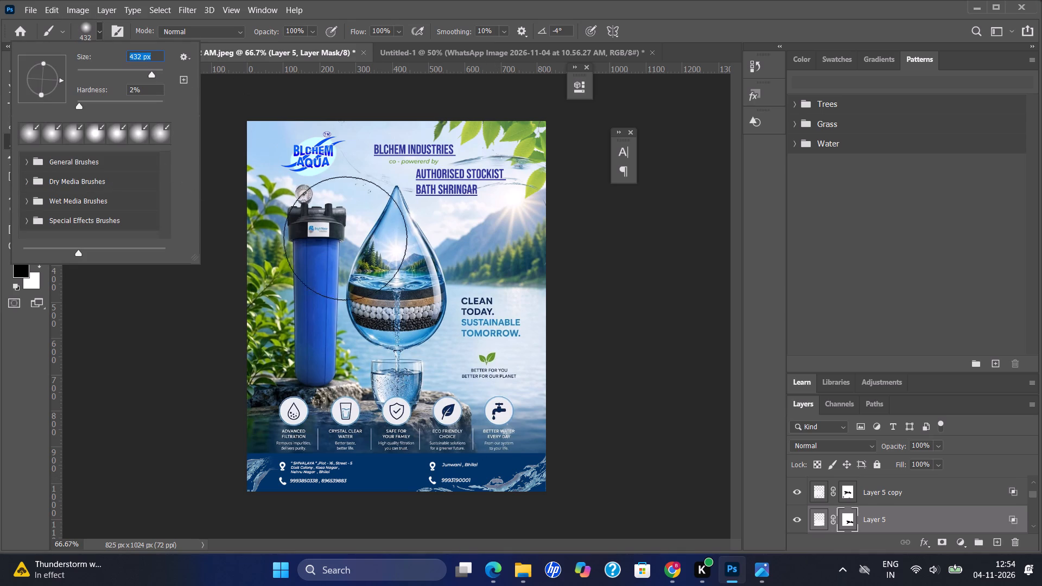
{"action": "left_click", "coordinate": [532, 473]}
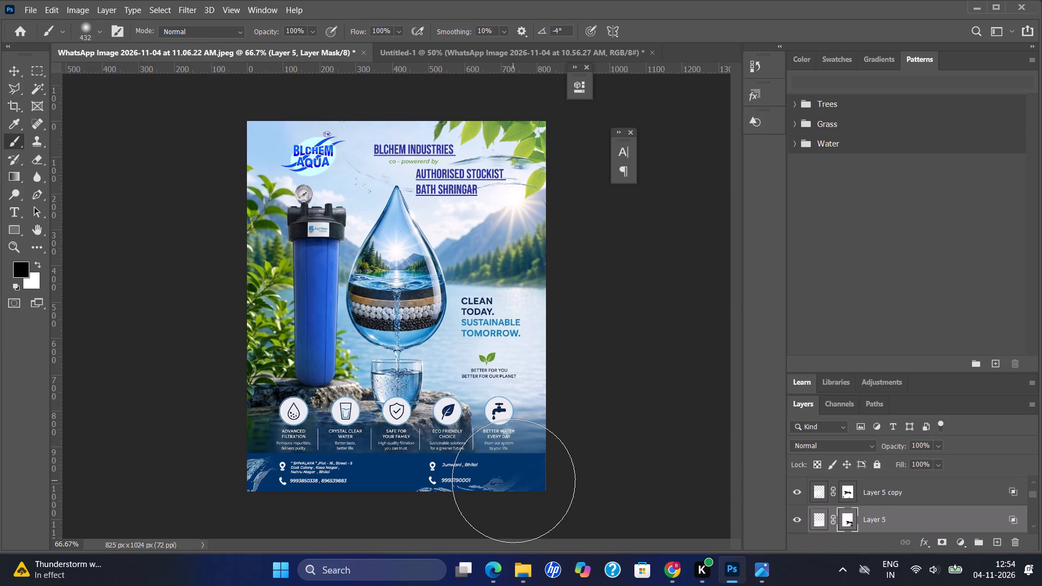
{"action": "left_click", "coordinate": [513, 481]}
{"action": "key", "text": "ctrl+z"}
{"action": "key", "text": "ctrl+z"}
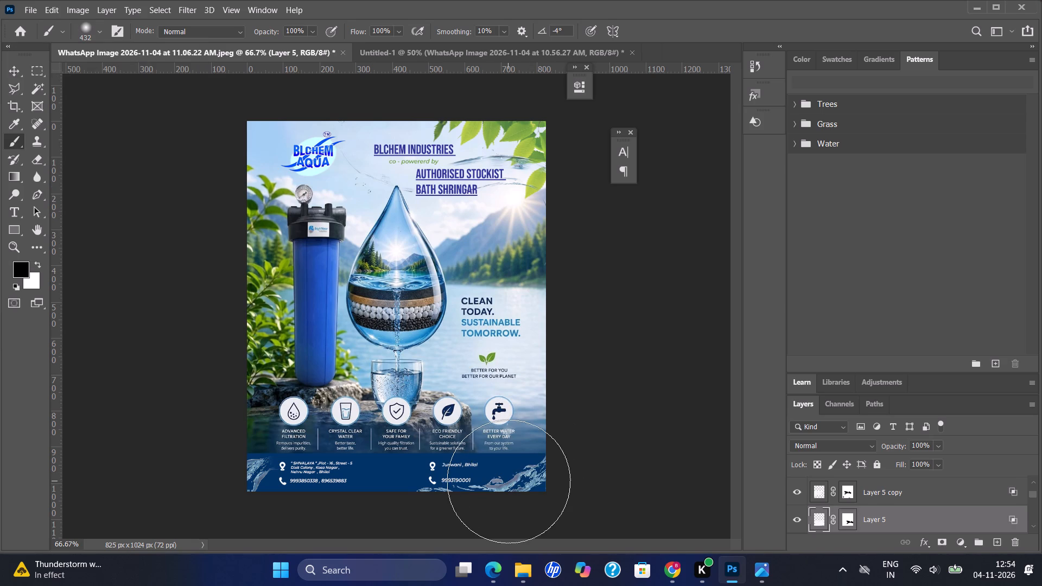
Reduce the lower-right splash layer to 76% opacity and 59% fill.
{"action": "left_click_drag", "start_coordinate": [937, 448], "coordinate": [938, 464]}
{"action": "left_click", "coordinate": [938, 464]}
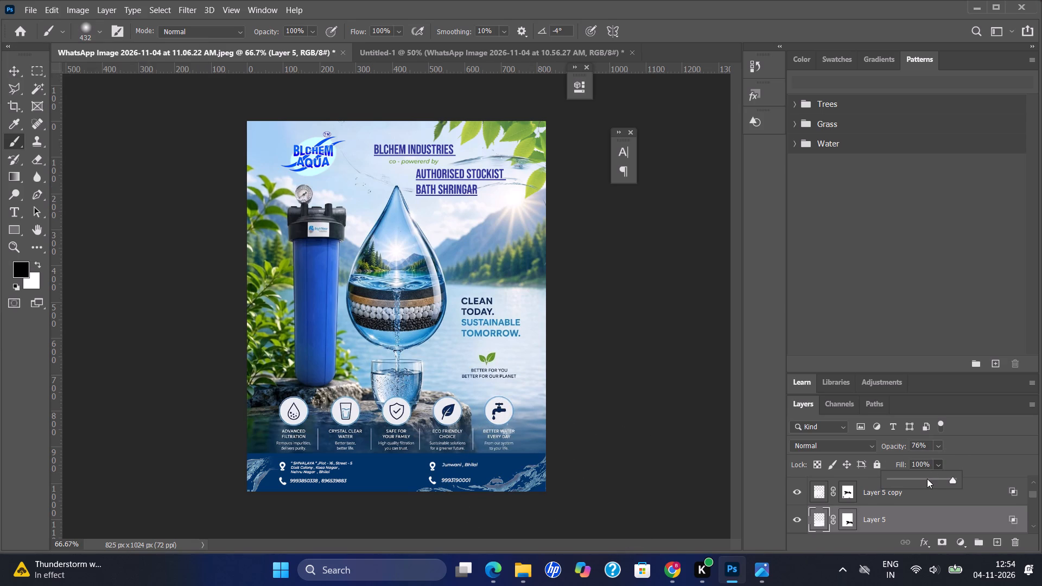
{"action": "left_click", "coordinate": [927, 479]}
{"action": "left_click", "coordinate": [726, 455]}
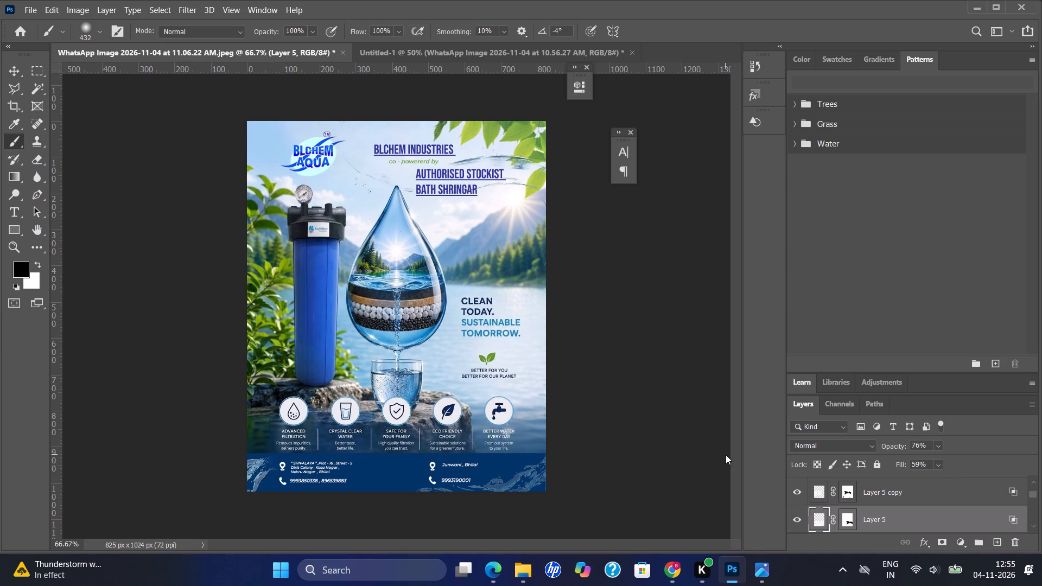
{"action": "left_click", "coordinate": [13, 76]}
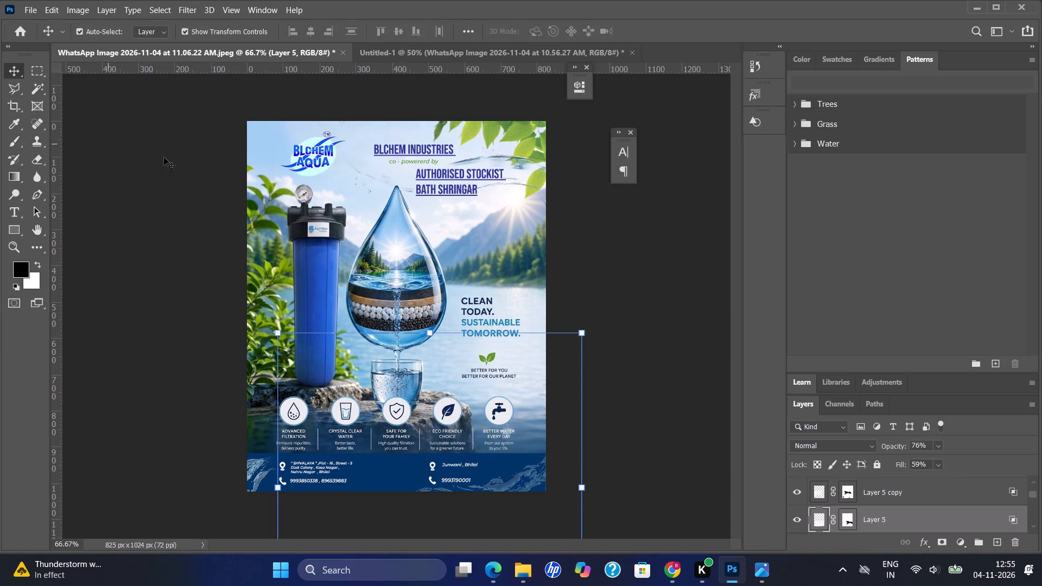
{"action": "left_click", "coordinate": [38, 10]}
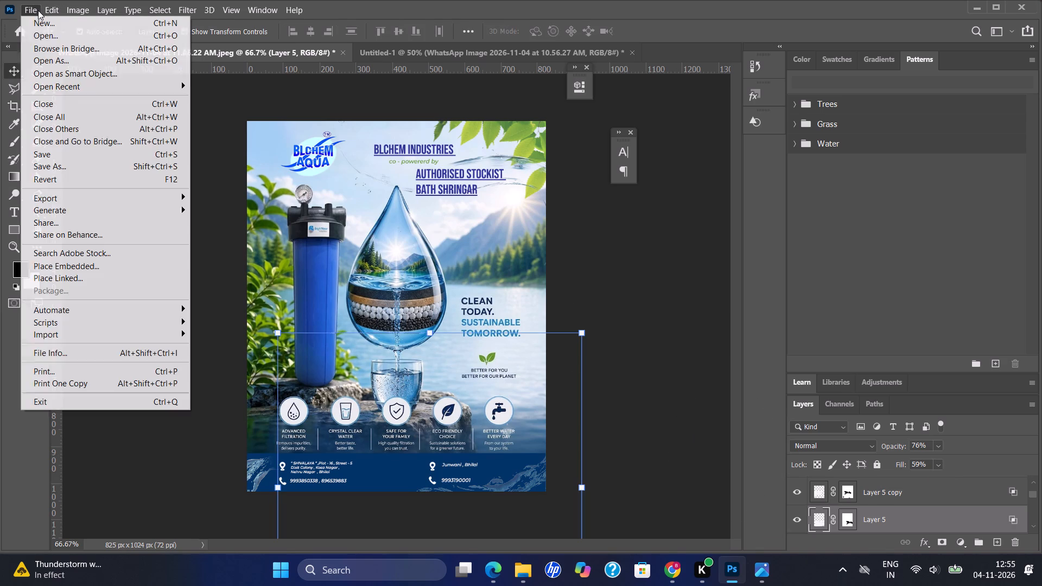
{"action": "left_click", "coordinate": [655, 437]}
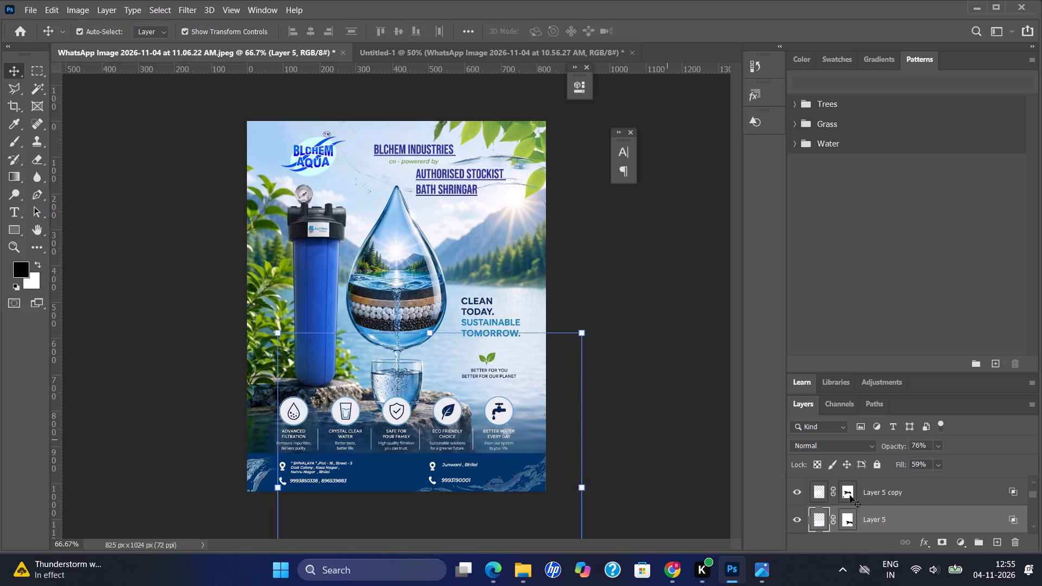
Add a new empty layer and move it above the AUTHORISED STOCKIST BATH SHRINGAR text layer.
{"action": "double_click", "coordinate": [1034, 486]}
{"action": "left_click_drag", "start_coordinate": [1034, 486], "coordinate": [1031, 493]}
{"action": "left_click_drag", "start_coordinate": [1031, 493], "coordinate": [1032, 460]}
{"action": "left_click", "coordinate": [1000, 544]}
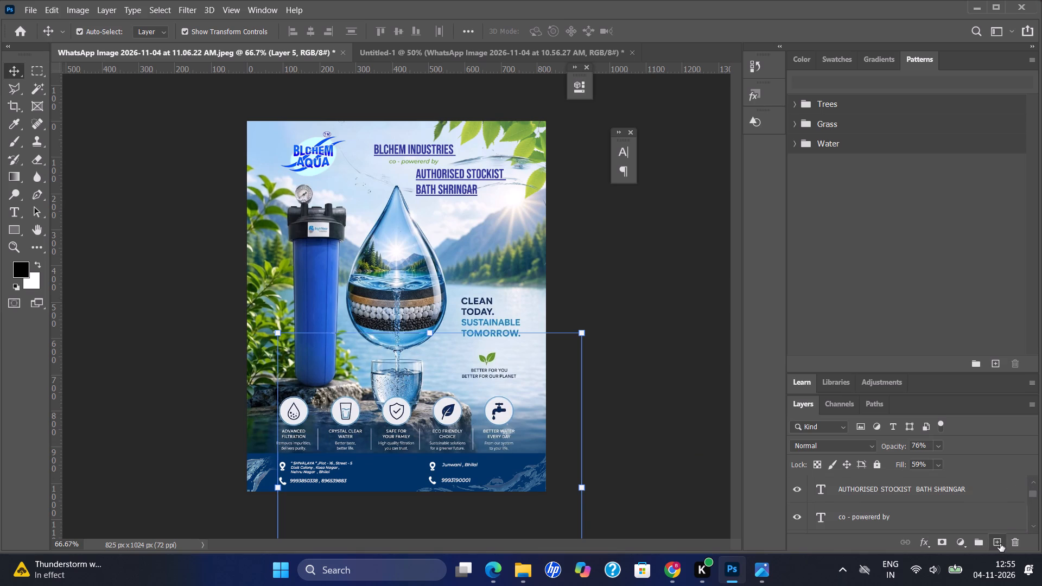
{"action": "left_click_drag", "start_coordinate": [936, 525], "coordinate": [937, 472]}
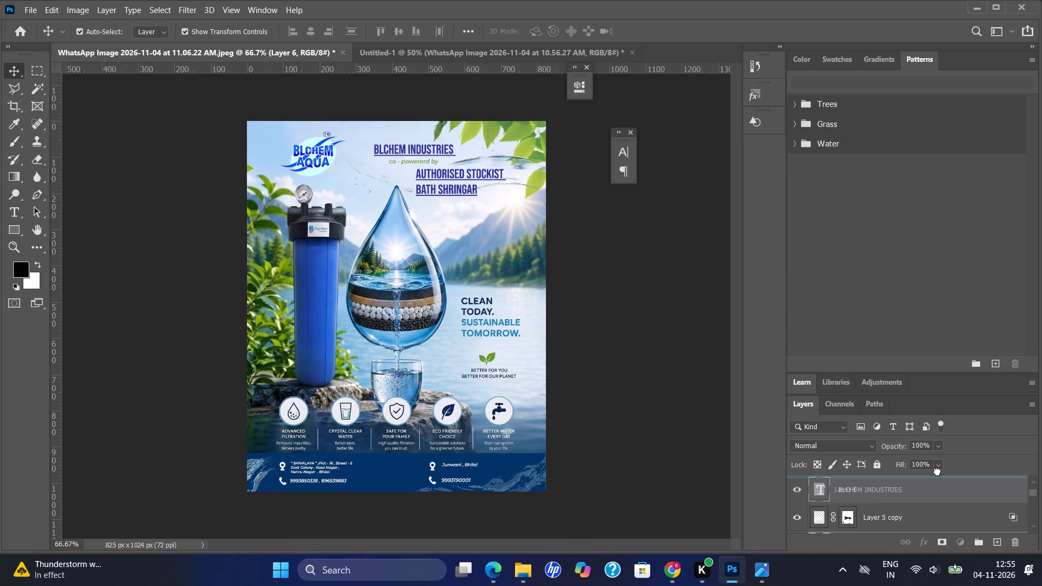
{"action": "left_click_drag", "start_coordinate": [937, 472], "coordinate": [919, 488]}
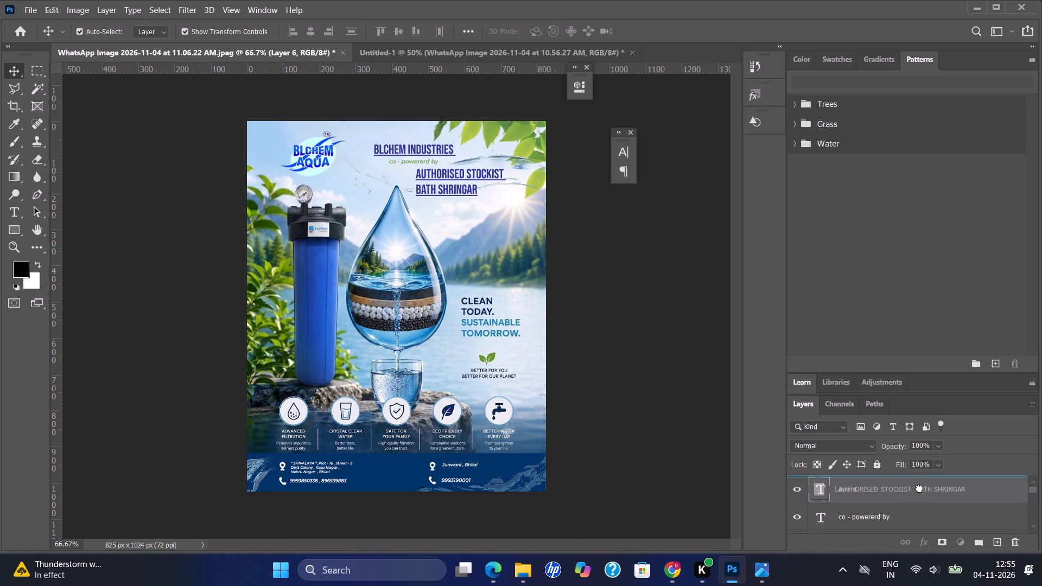
{"action": "left_click_drag", "start_coordinate": [919, 488], "coordinate": [912, 486]}
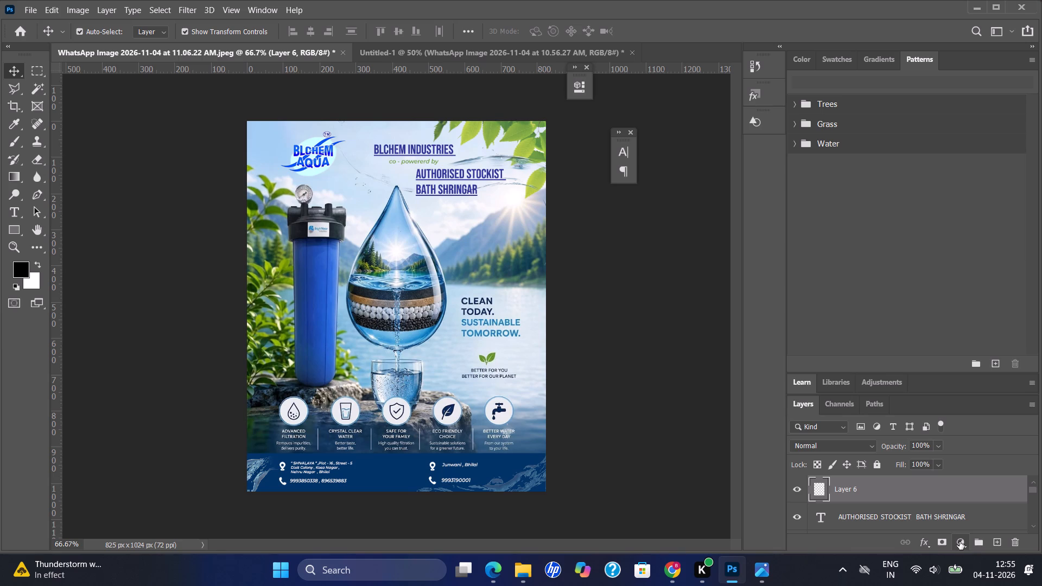
Add a Hue/Saturation adjustment layer above the new empty layer and set its master hue to 10.
{"action": "left_click", "coordinate": [960, 542]}
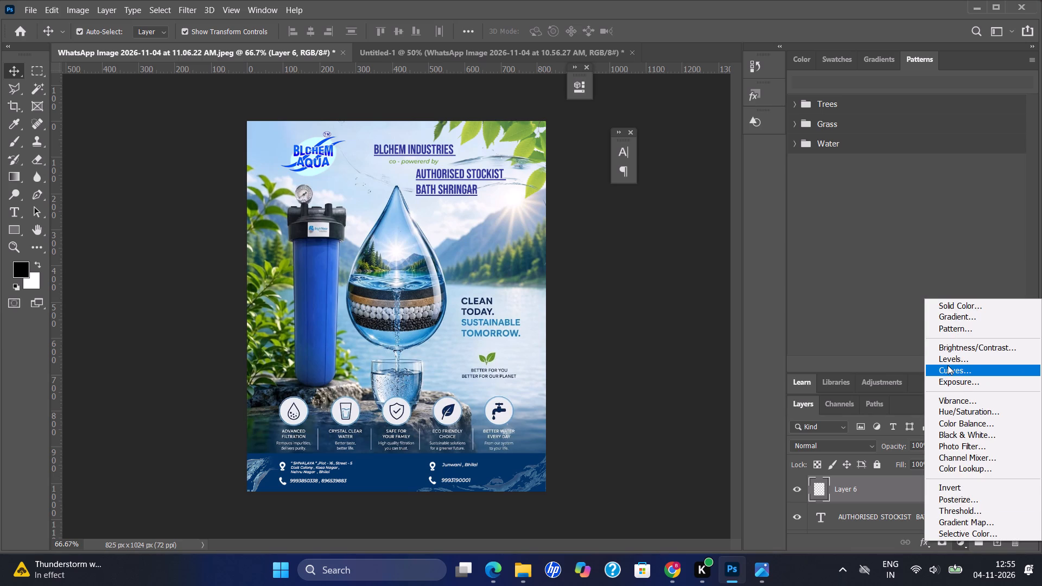
{"action": "left_click", "coordinate": [965, 409]}
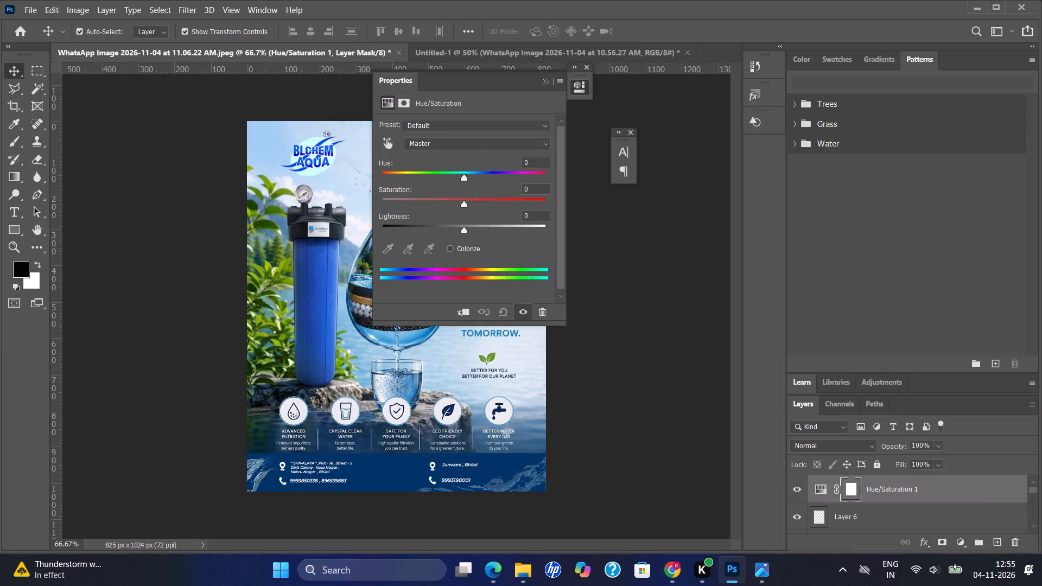
{"action": "left_click", "coordinate": [523, 162]}
{"action": "key", "text": "1"}
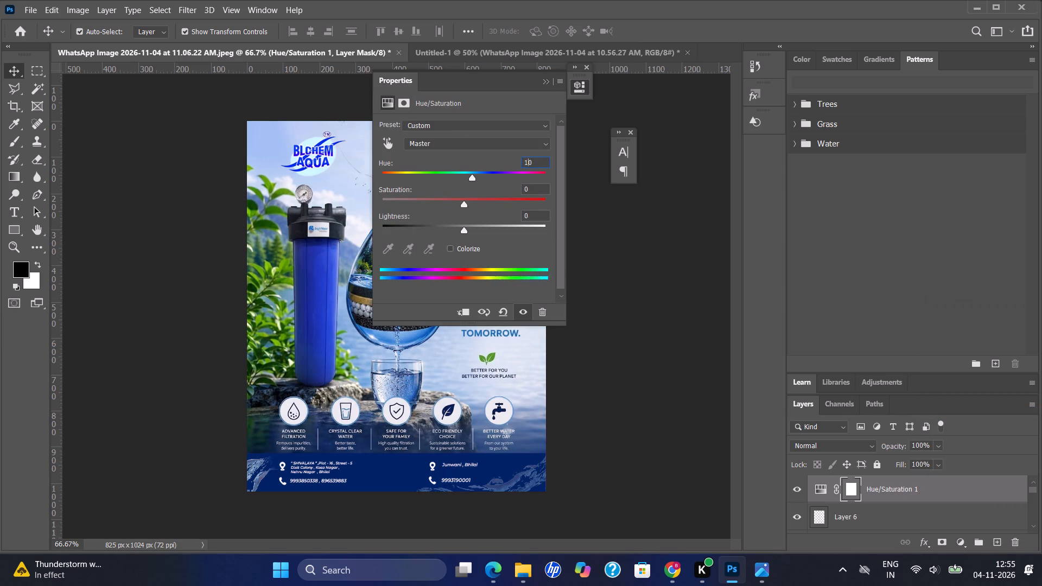
{"action": "key", "text": "period"}
{"action": "key", "text": "BackSpace"}
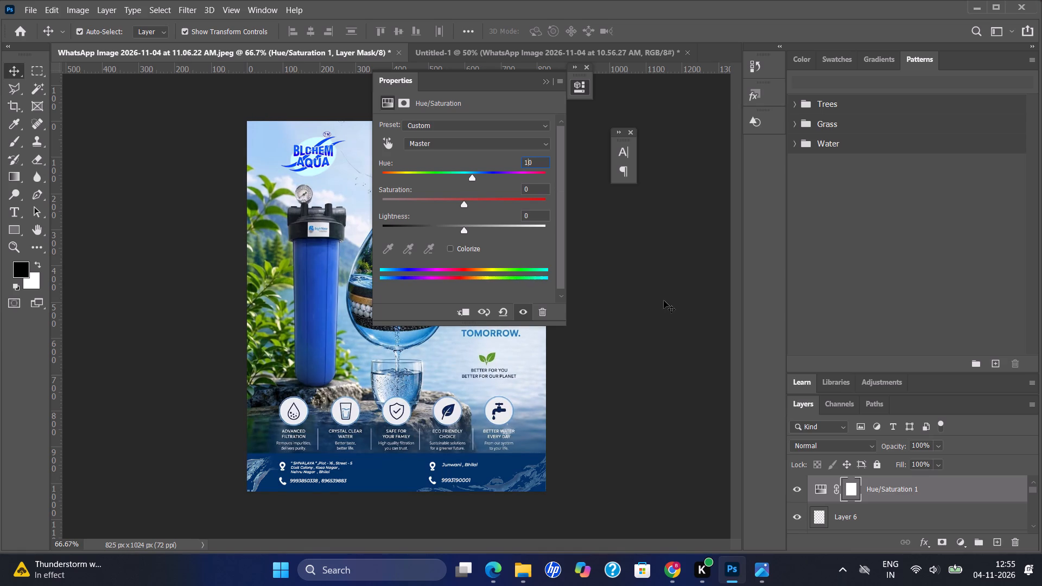
{"action": "left_click", "coordinate": [643, 286]}
{"action": "left_click", "coordinate": [625, 300]}
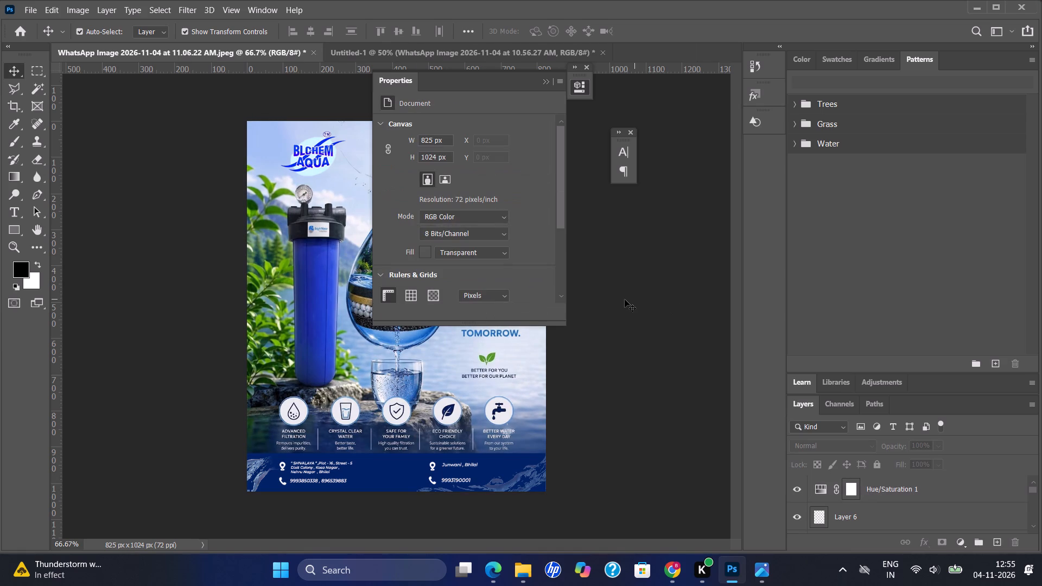
{"action": "left_click", "coordinate": [547, 82]}
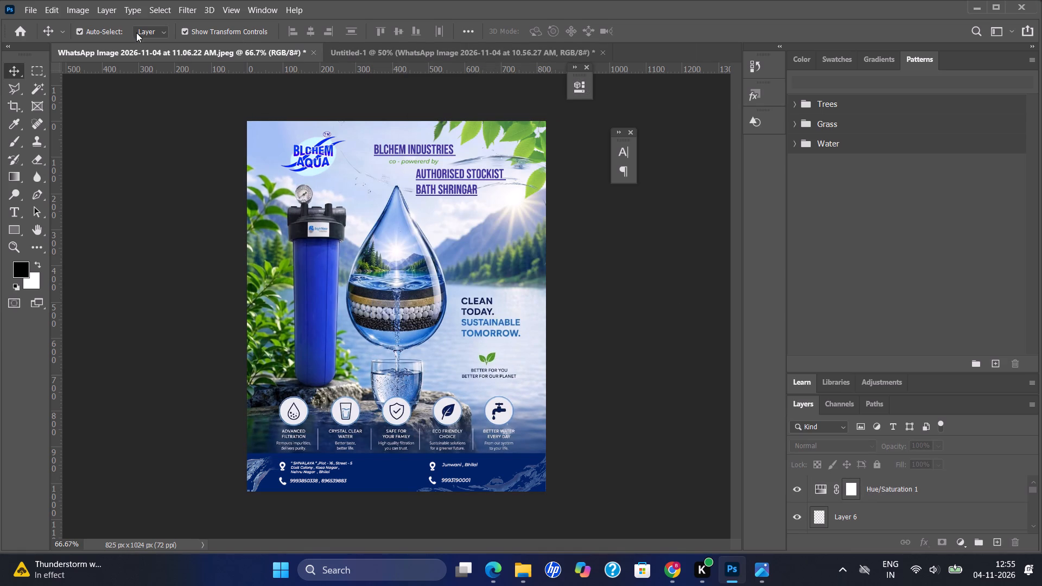
Export the poster as an 825 x 1024 px PNG, entering a file name that begins with "bath shrig".
{"action": "left_click", "coordinate": [27, 9]}
{"action": "left_click", "coordinate": [79, 197]}
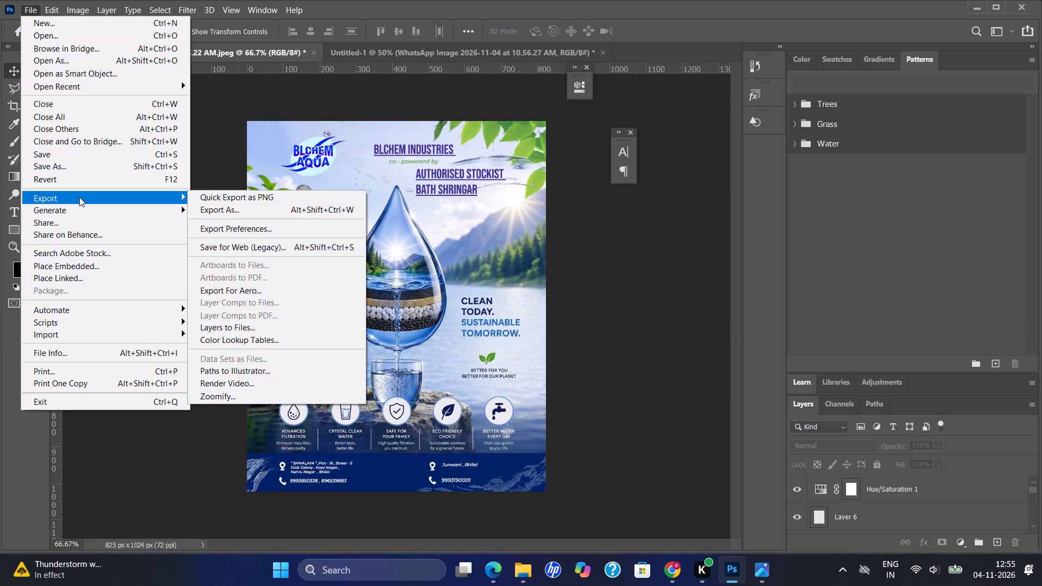
{"action": "left_click", "coordinate": [239, 214]}
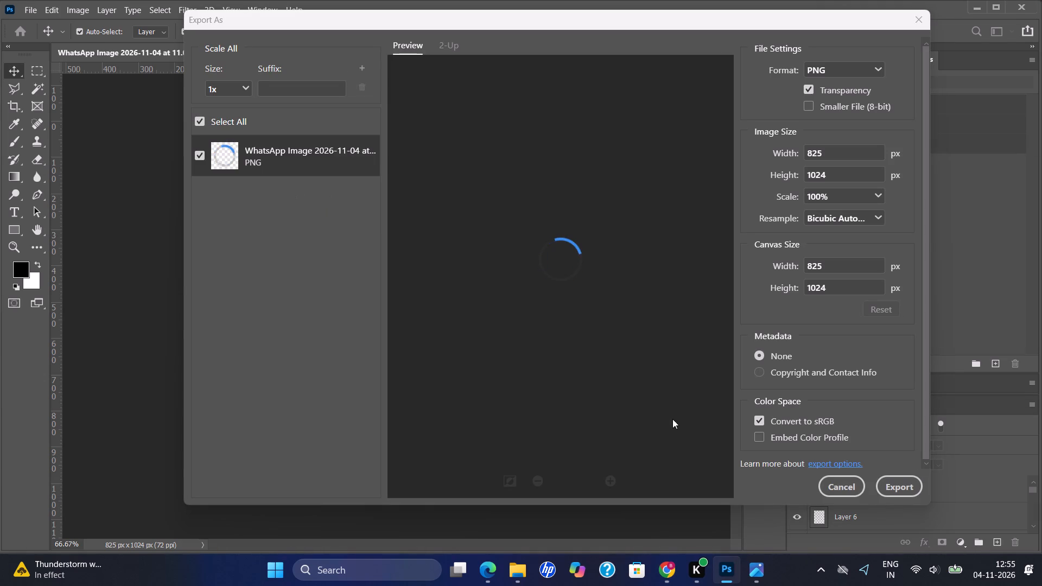
{"action": "left_click", "coordinate": [905, 488]}
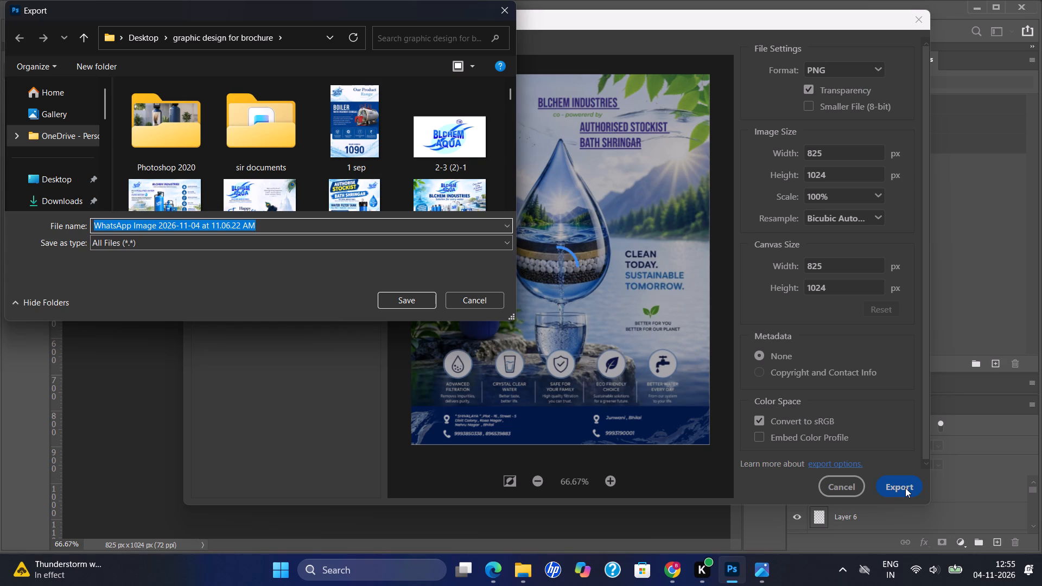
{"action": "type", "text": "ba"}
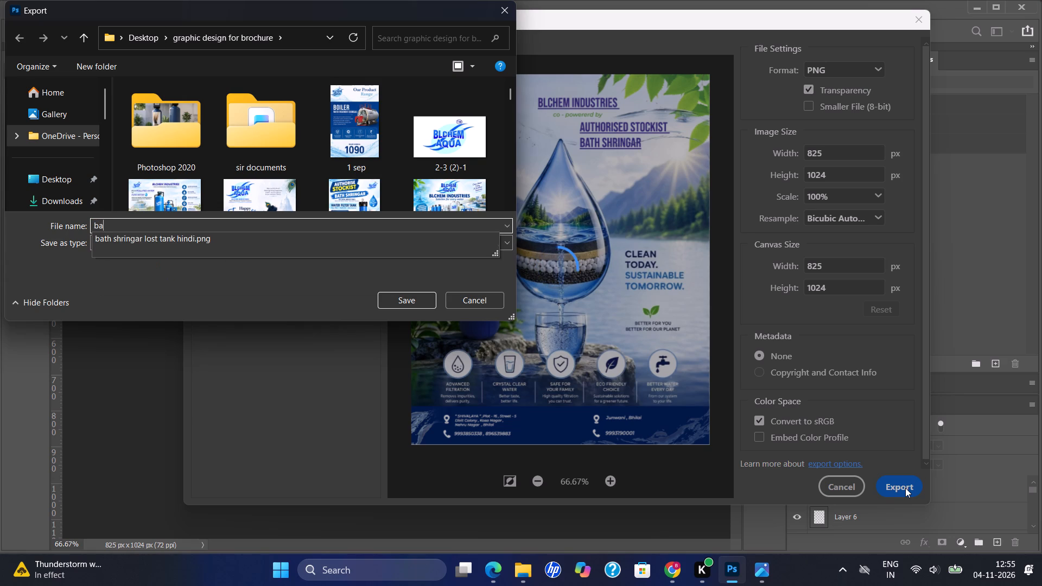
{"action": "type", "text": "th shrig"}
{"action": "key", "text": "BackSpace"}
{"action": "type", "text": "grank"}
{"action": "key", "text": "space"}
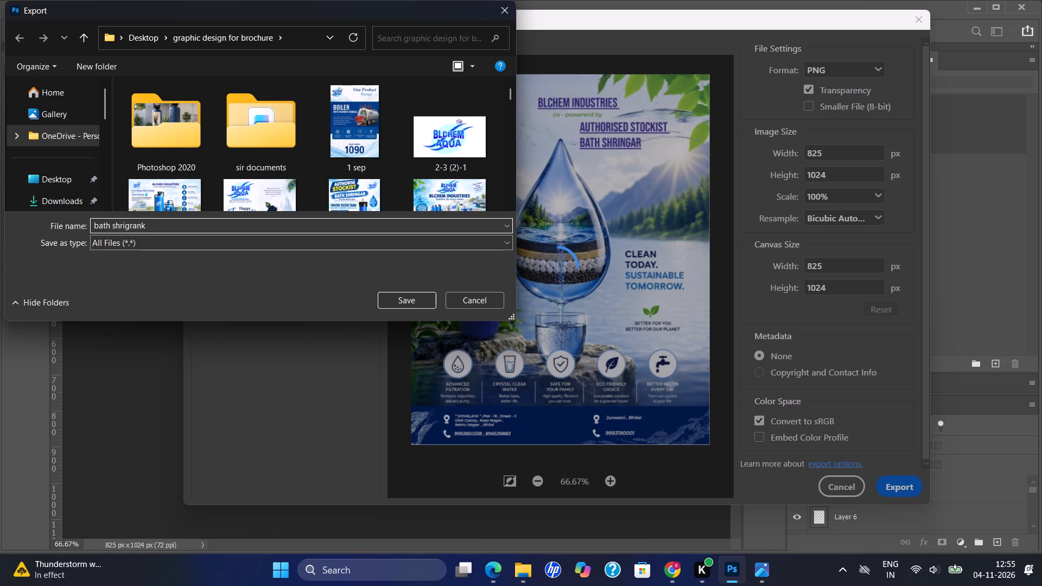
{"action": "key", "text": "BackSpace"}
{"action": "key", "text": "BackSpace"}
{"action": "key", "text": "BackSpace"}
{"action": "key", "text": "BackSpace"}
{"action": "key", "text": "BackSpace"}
Finish the export file name as "bath shringar sand water filter" and save the PNG in the "graphic design for brochure" folder.
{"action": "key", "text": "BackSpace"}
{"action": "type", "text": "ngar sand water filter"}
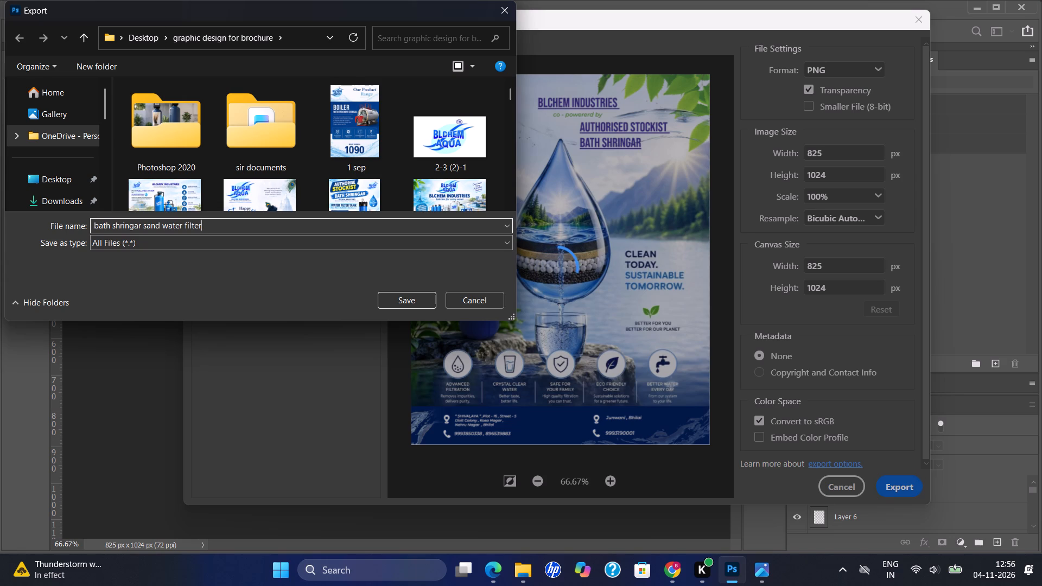
{"action": "scroll", "coordinate": [88, 137], "scroll_direction": "down", "scroll_amount": 1}
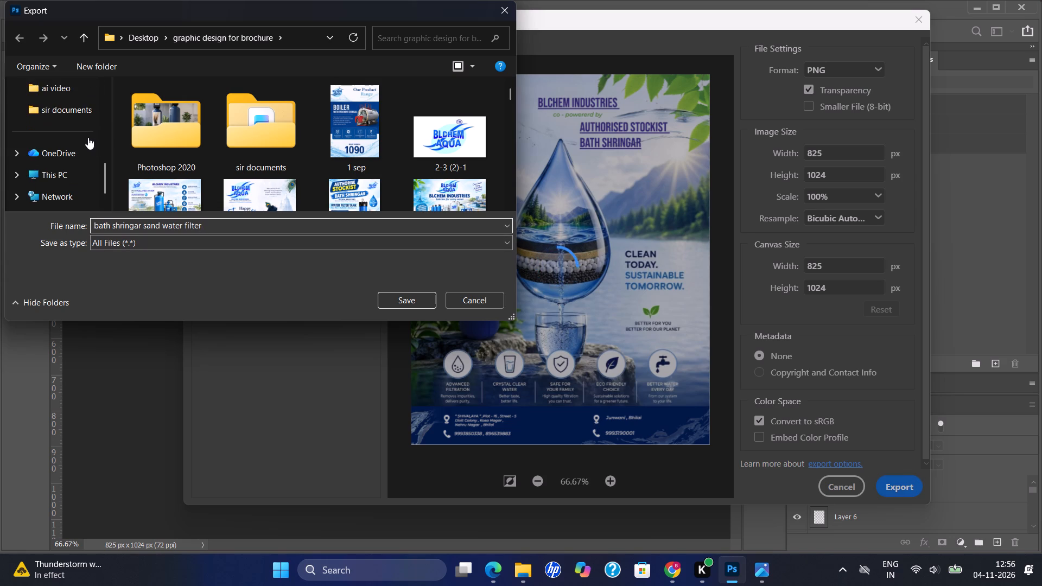
{"action": "scroll", "coordinate": [94, 125], "scroll_direction": "up", "scroll_amount": 1}
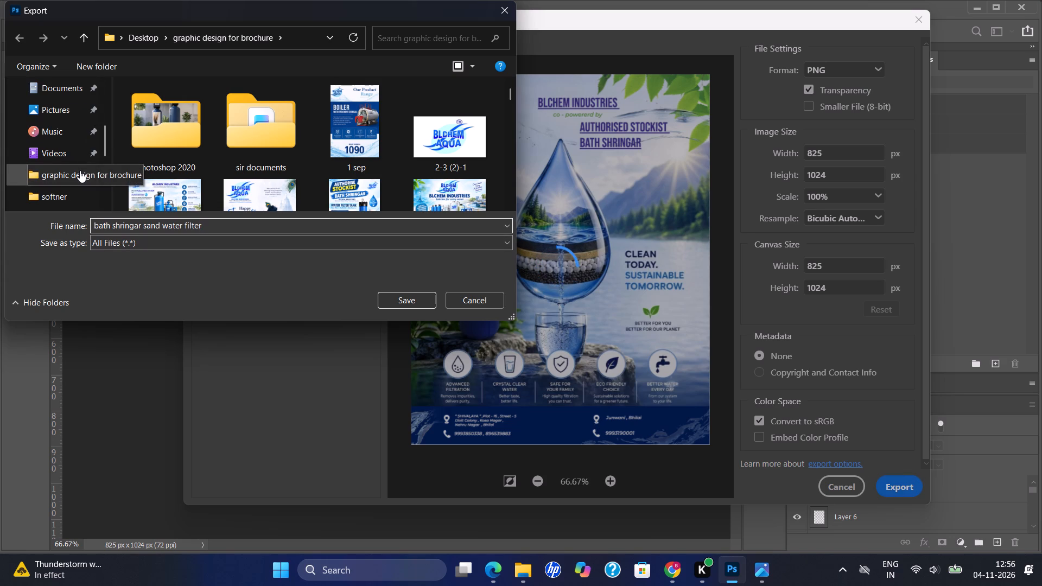
{"action": "left_click", "coordinate": [80, 170]}
{"action": "left_click", "coordinate": [415, 310]}
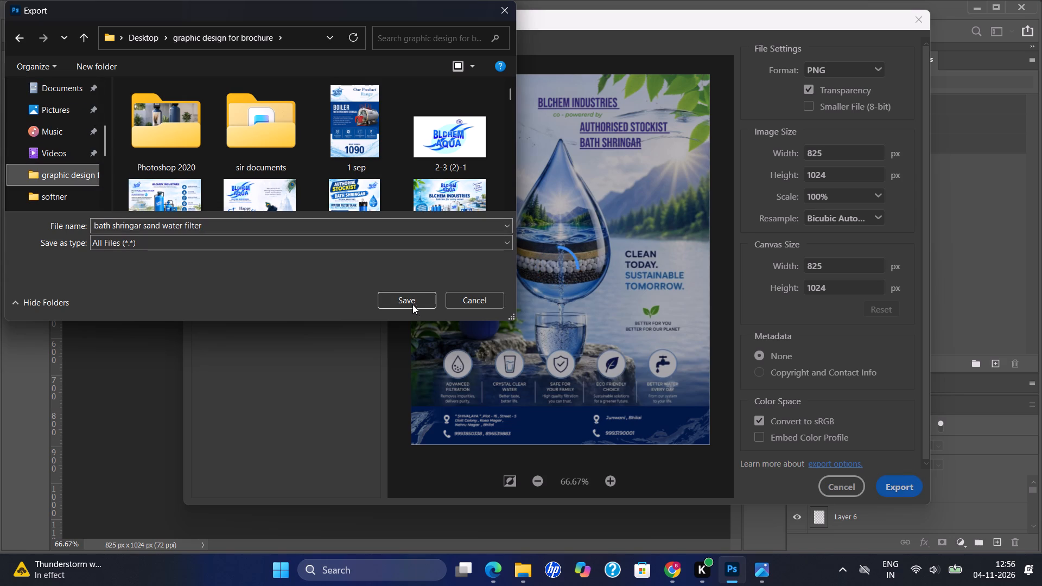
{"action": "left_click", "coordinate": [410, 301]}
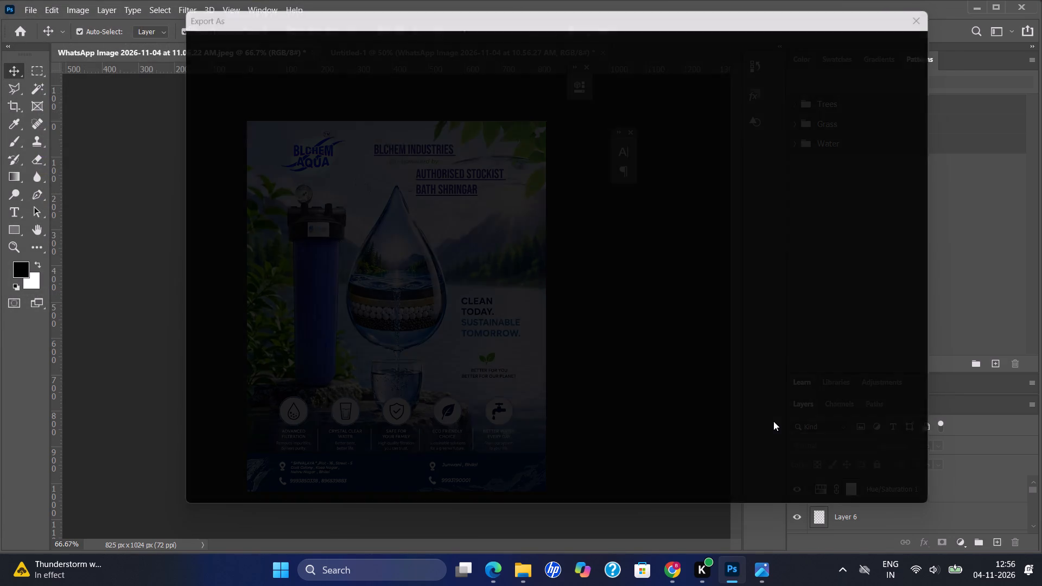
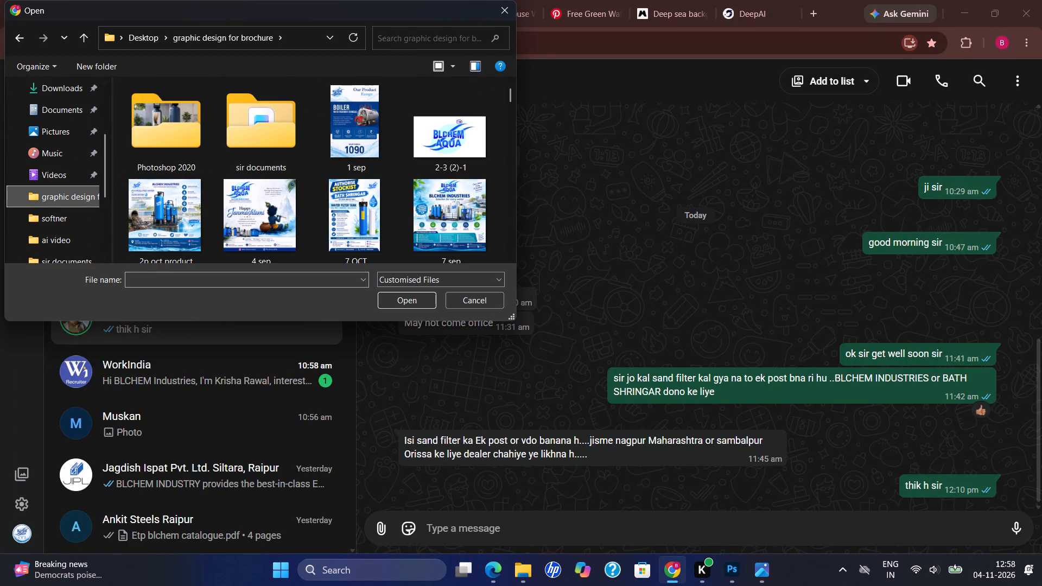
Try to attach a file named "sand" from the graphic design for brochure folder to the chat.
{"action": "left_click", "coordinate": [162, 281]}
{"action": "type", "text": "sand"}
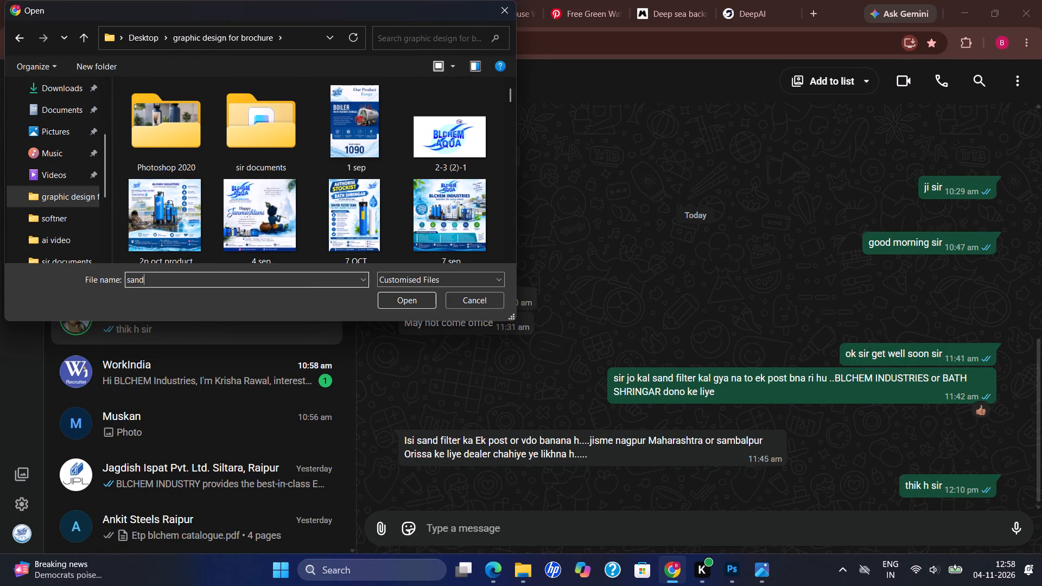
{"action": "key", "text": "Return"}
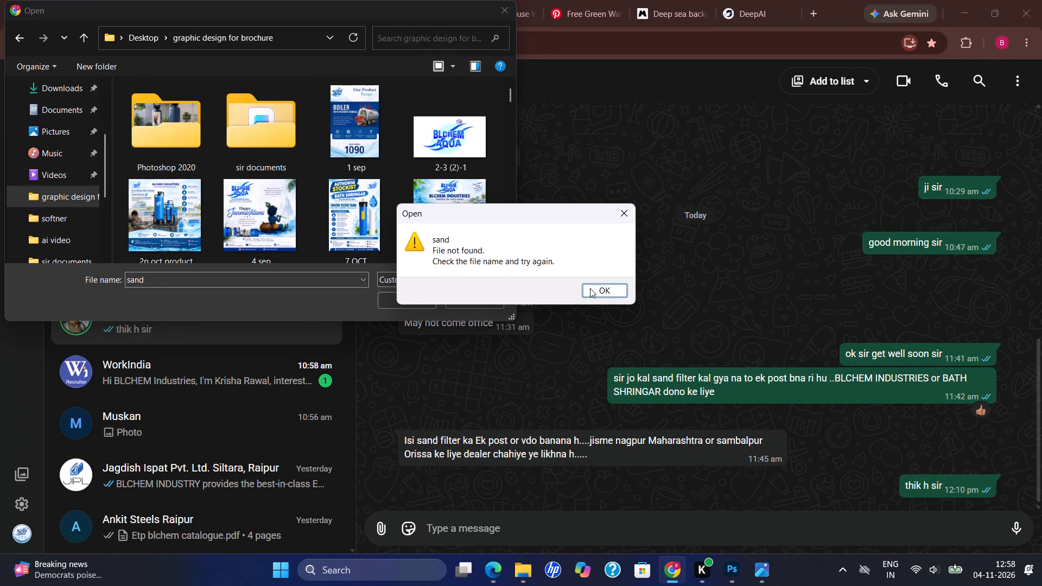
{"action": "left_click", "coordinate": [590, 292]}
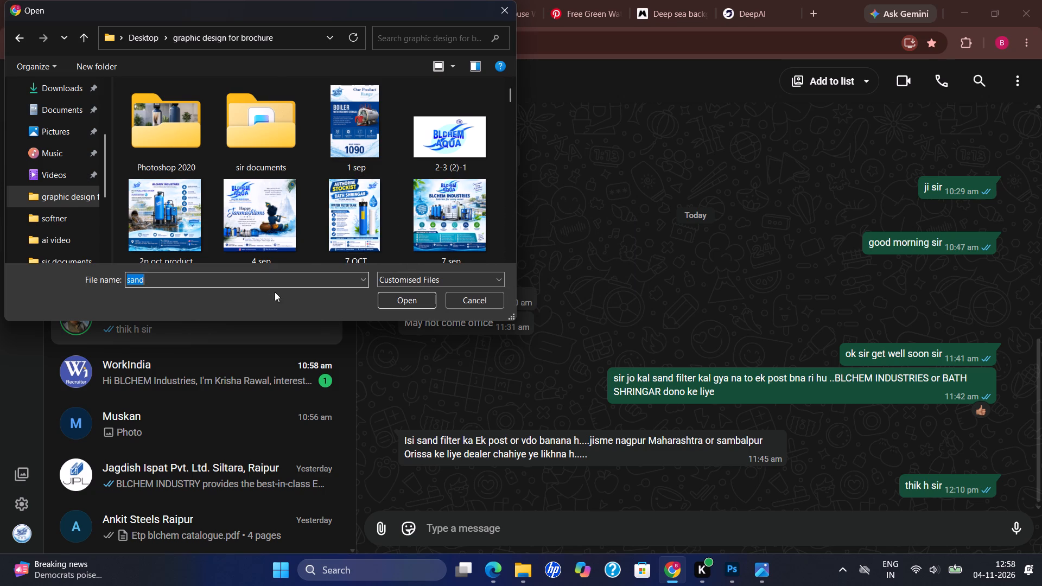
Choose bath shringar sand water filter.png from the graphic design for brochure folder as the chat attachment.
{"action": "key", "text": "BackSpace"}
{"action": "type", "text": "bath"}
{"action": "left_click", "coordinate": [185, 304]}
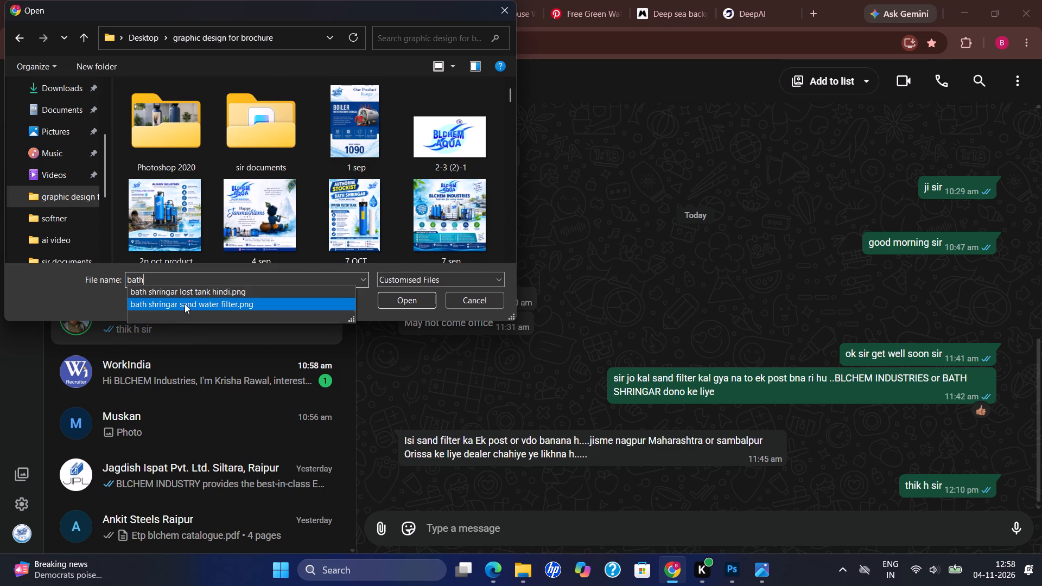